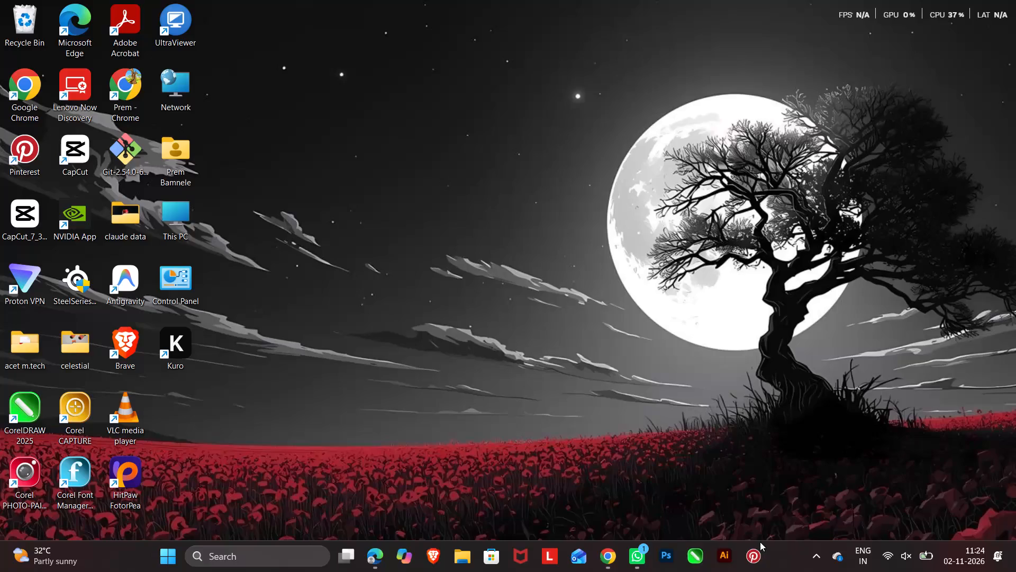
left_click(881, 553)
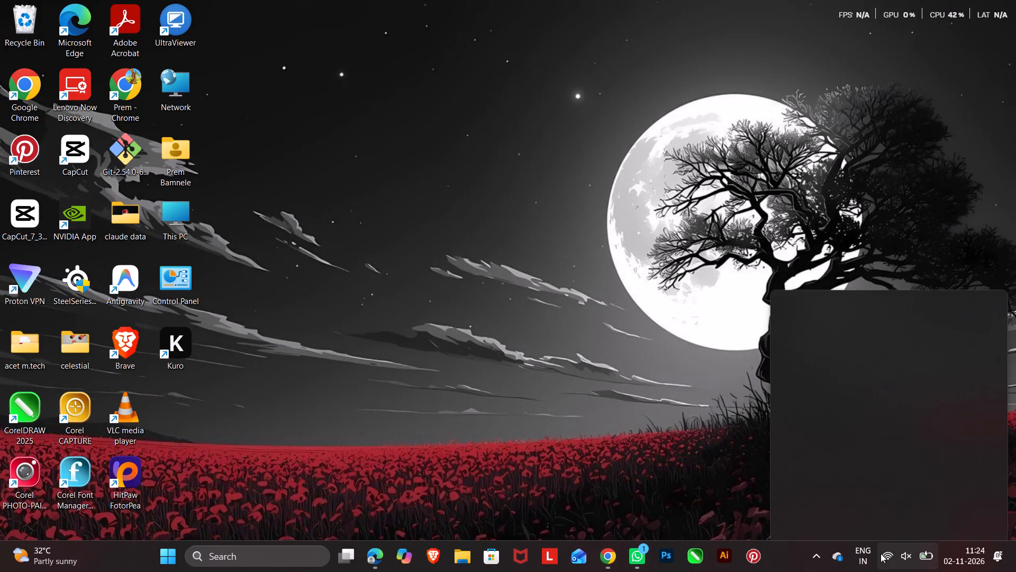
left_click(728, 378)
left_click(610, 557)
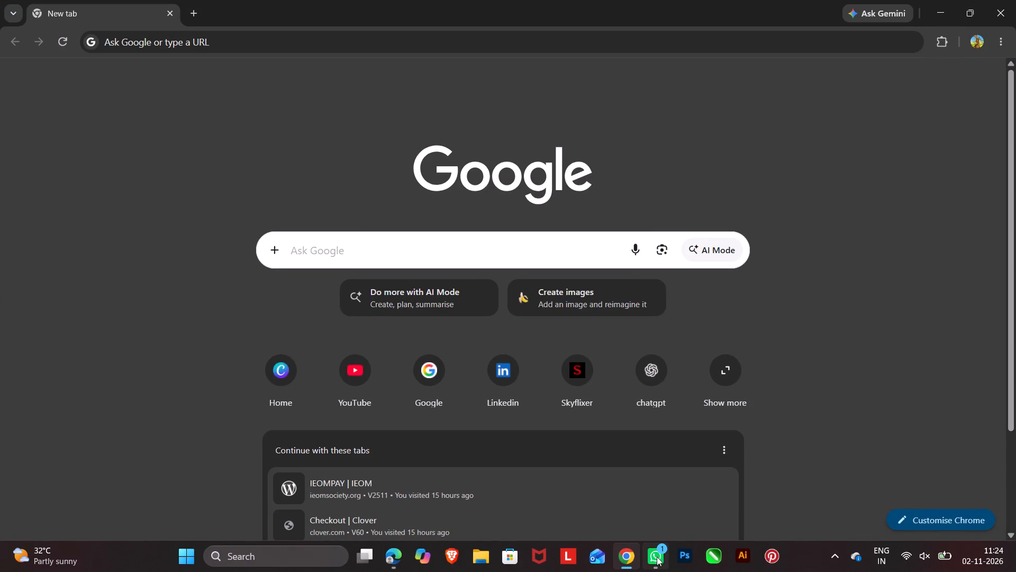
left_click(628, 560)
Launch the Kuro application from its desktop shortcut.
double_click(185, 344)
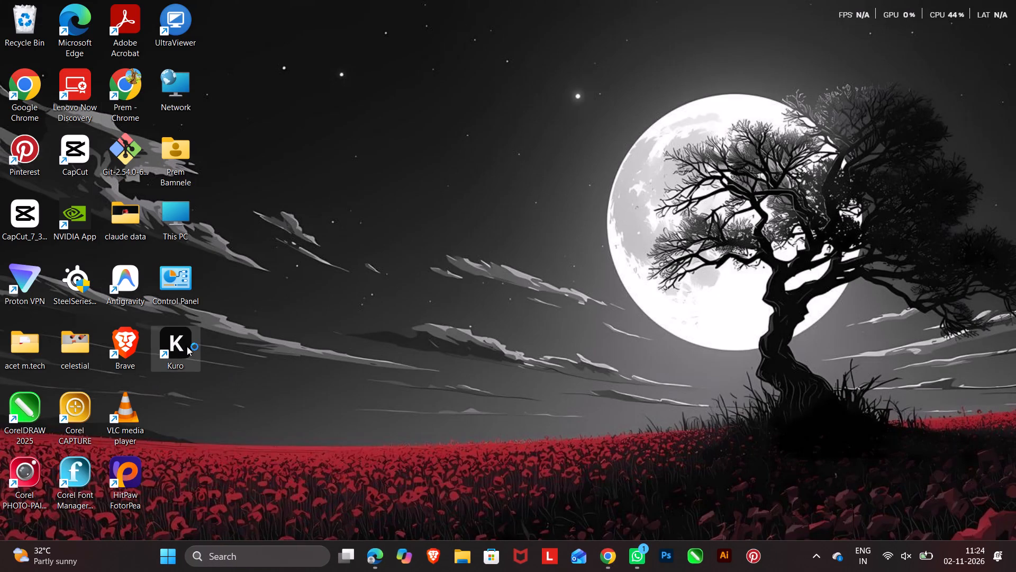
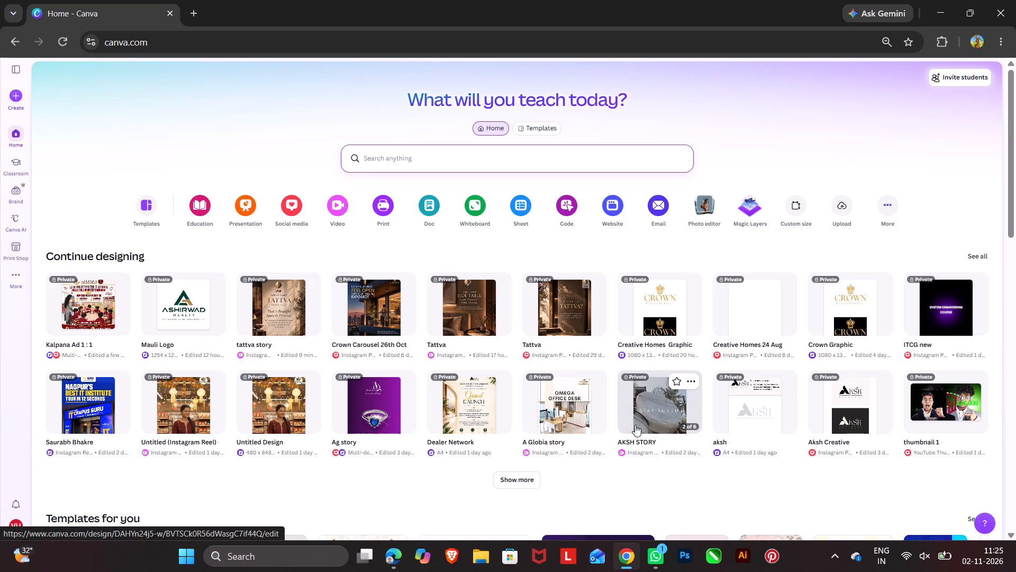
Show more of the recent designs and open the A GLOBIA Instagram post with the hiring cover.
left_click(519, 480)
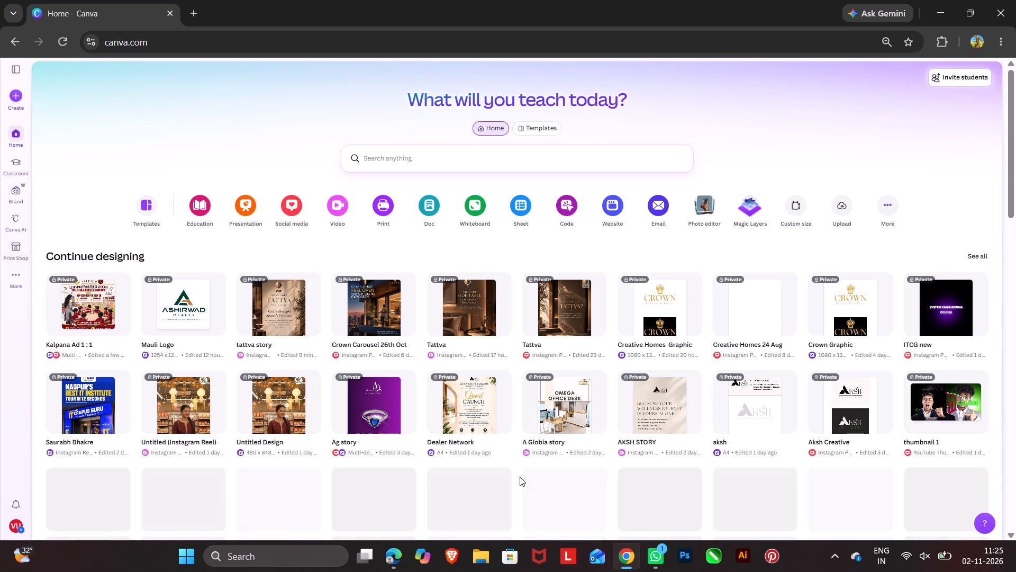
scroll(520, 473, "down", 2)
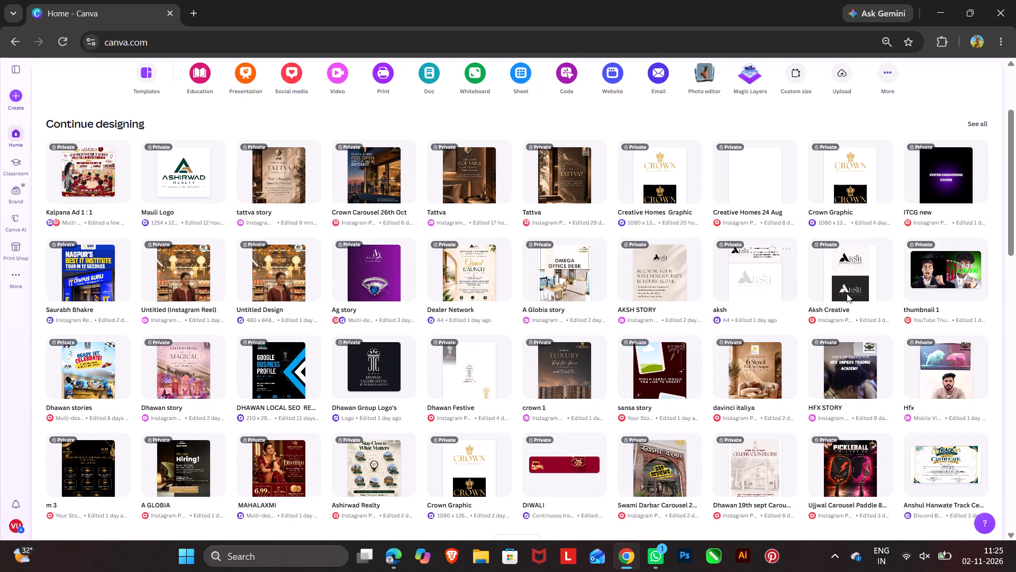
left_click(182, 468)
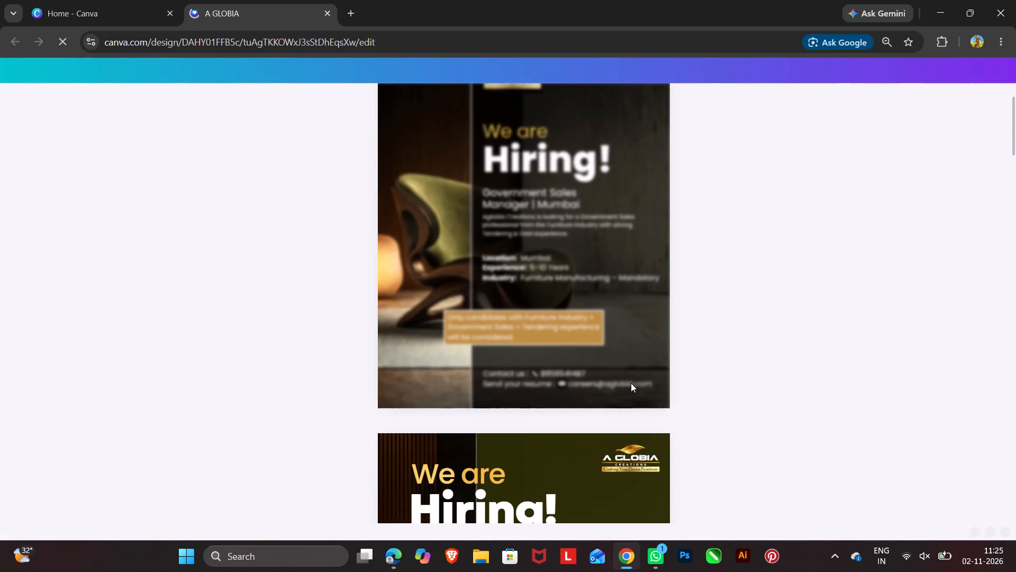
Select the contact phone number on the first hiring page and look through the design to page 8.
double_click(552, 372)
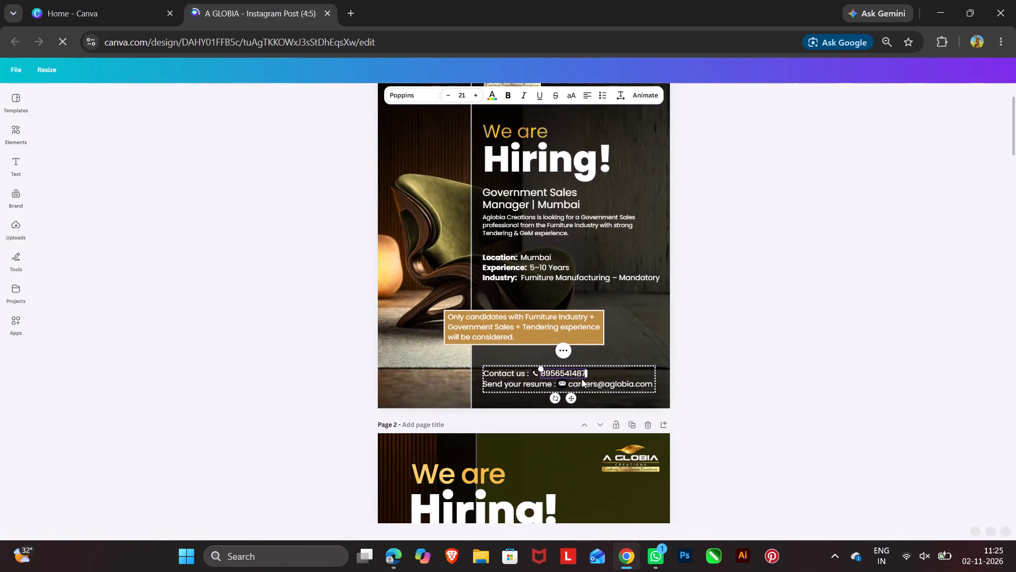
scroll(713, 367, "down", 20)
scroll(713, 367, "down", 19)
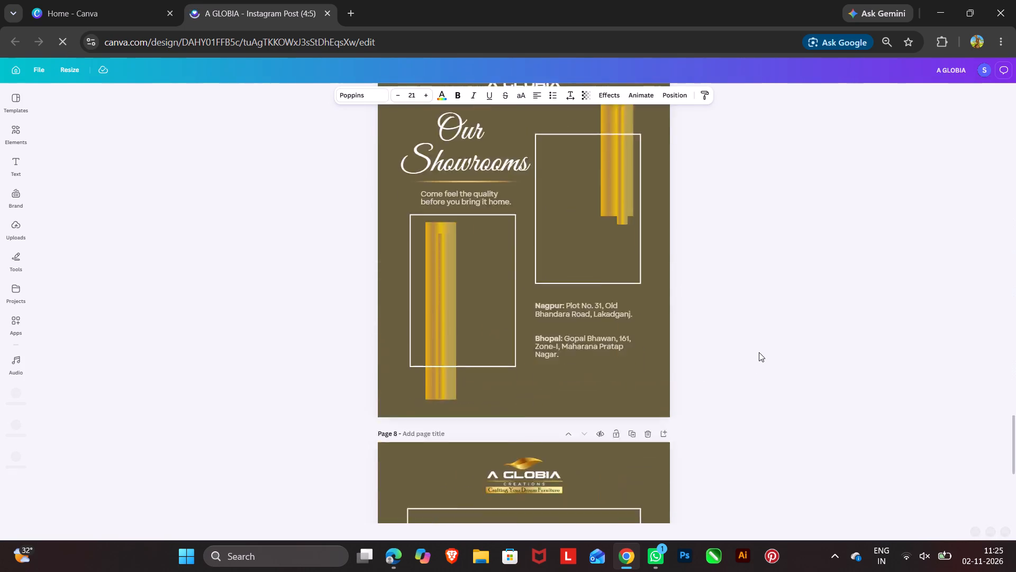
scroll(759, 352, "down", 17)
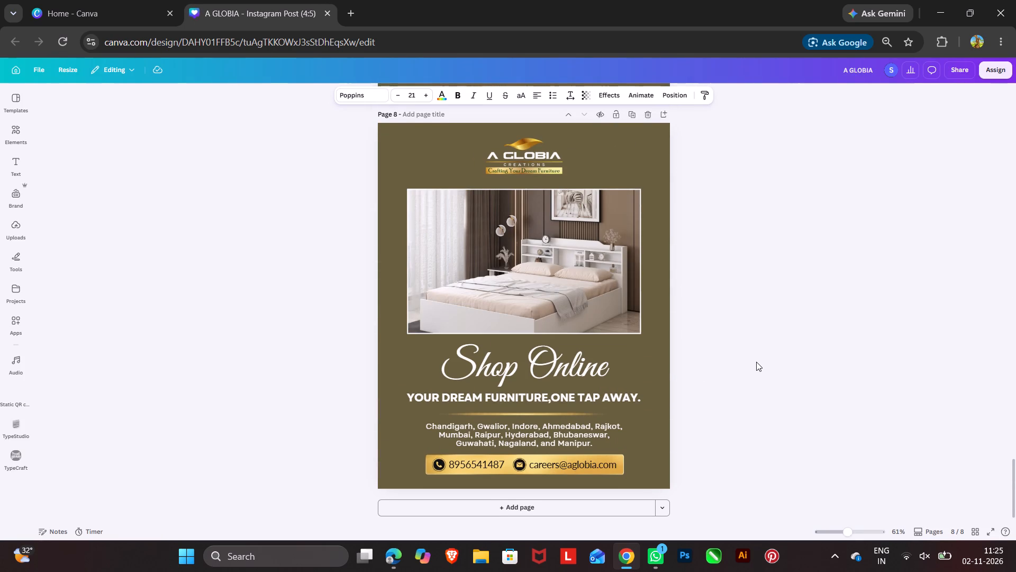
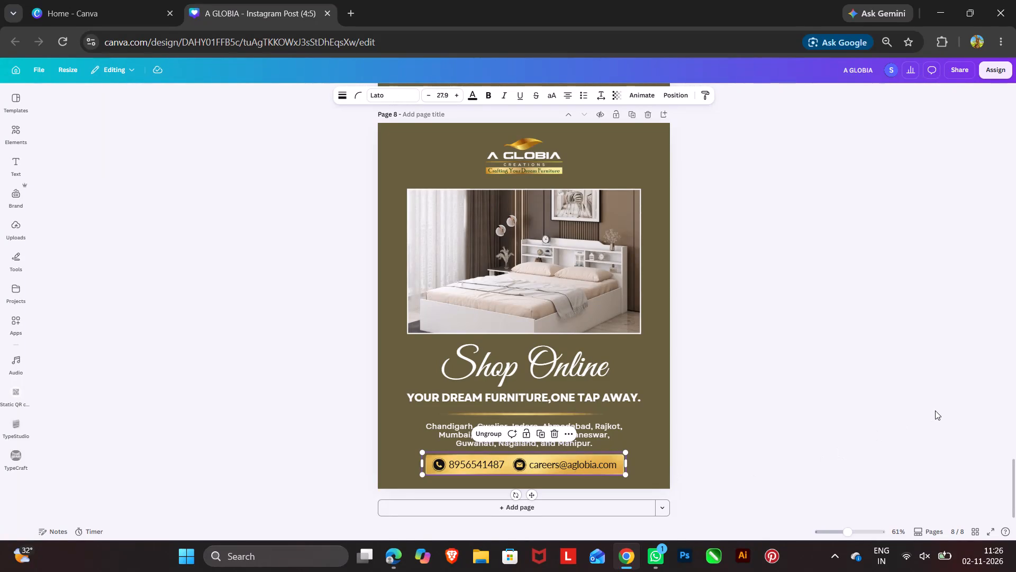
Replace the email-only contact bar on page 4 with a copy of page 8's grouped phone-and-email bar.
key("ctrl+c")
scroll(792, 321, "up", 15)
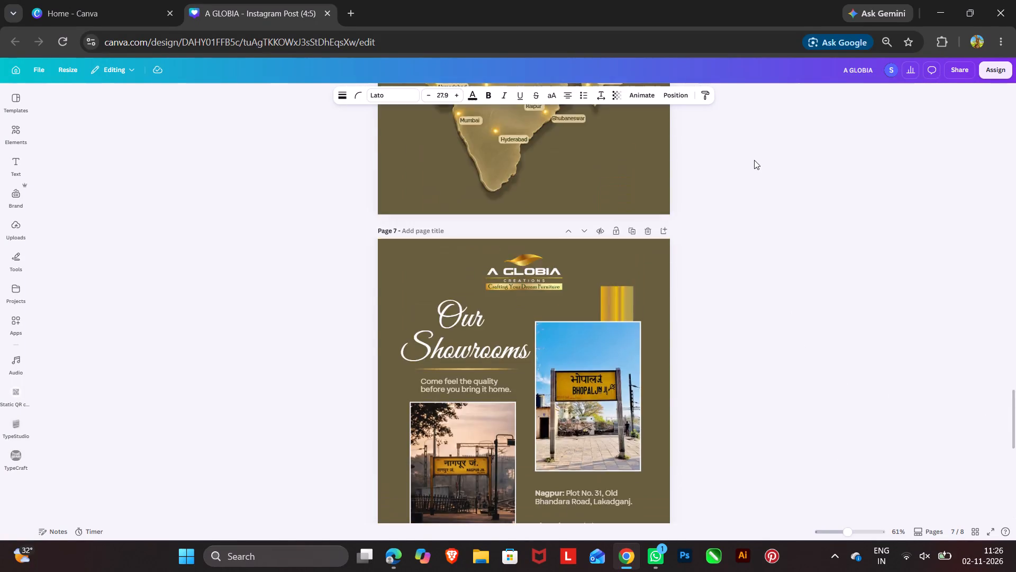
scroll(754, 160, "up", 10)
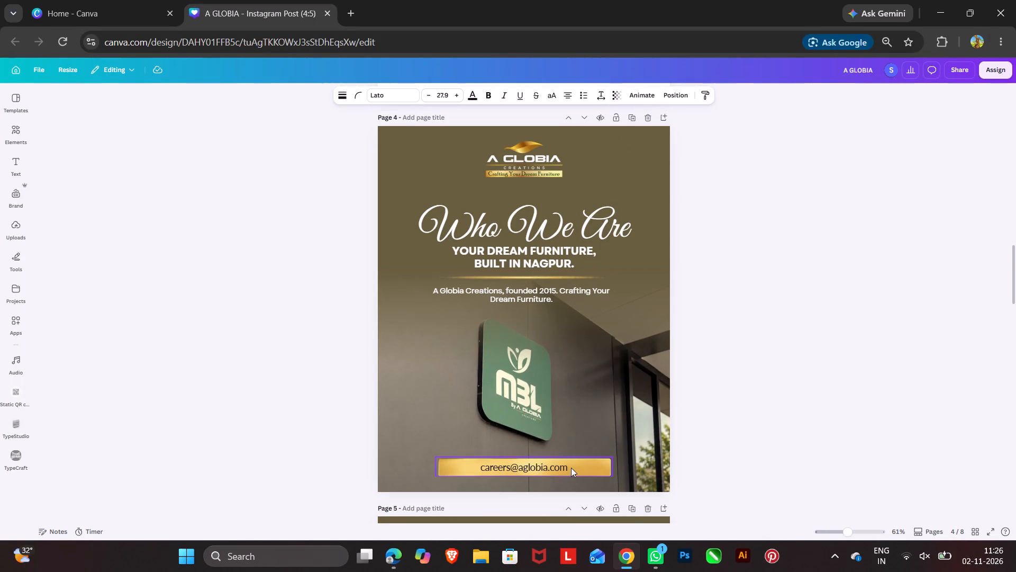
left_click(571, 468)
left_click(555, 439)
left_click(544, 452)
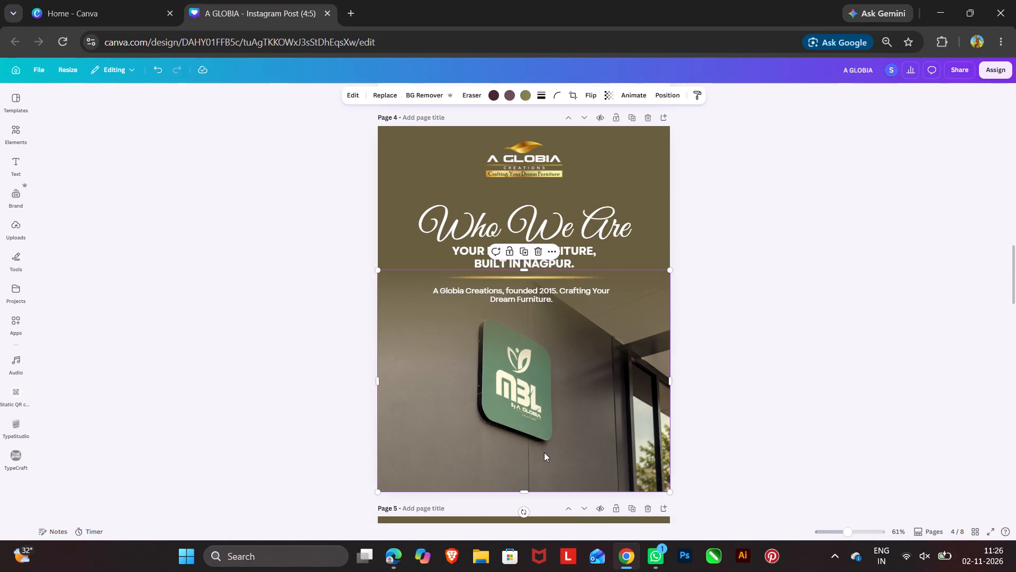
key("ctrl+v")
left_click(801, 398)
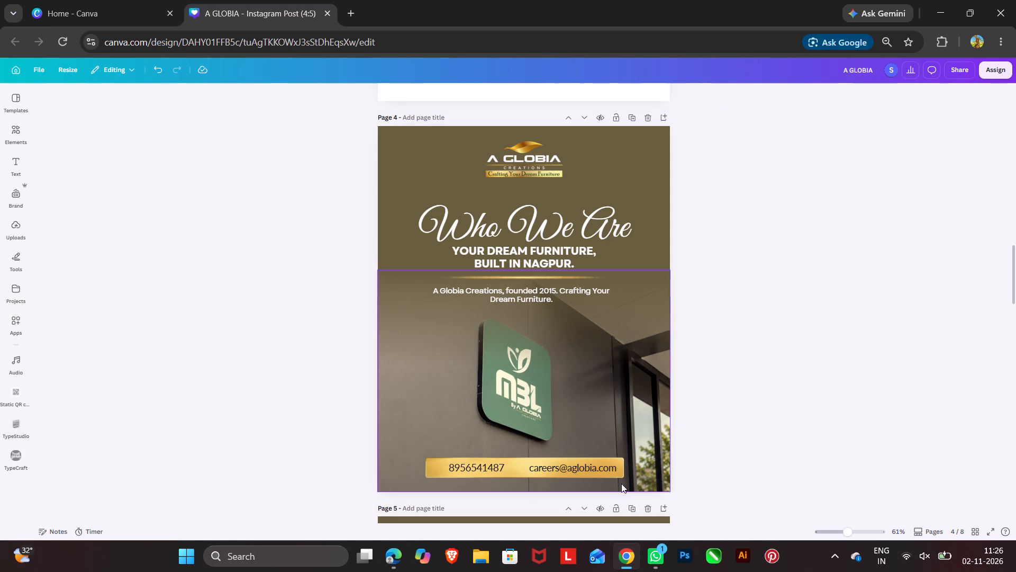
Replace page 4's contact bar with a copy of page 8's complete bar, including its phone and mail icons.
scroll(607, 470, "down", 20)
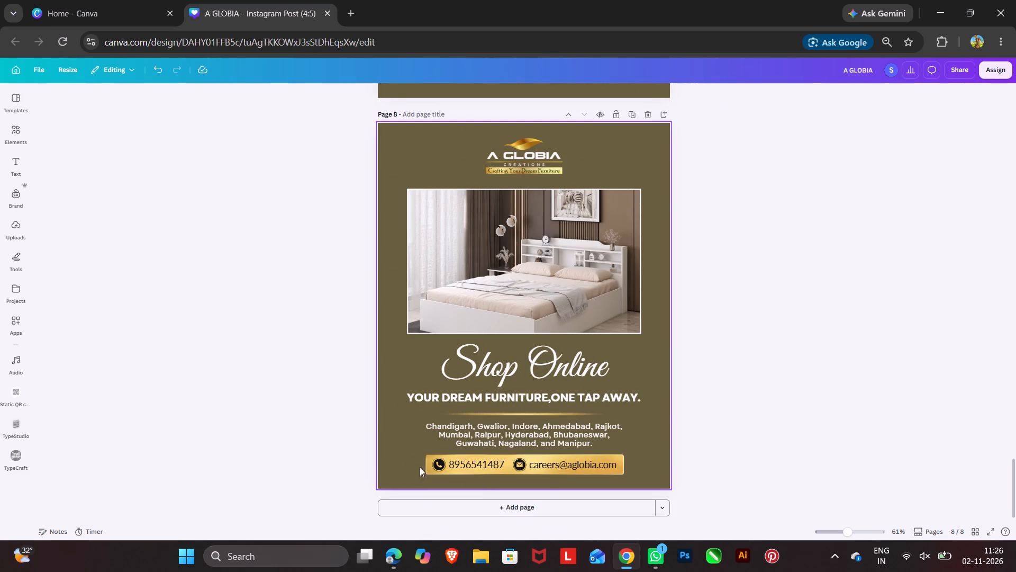
left_click_drag(356, 467, 554, 466)
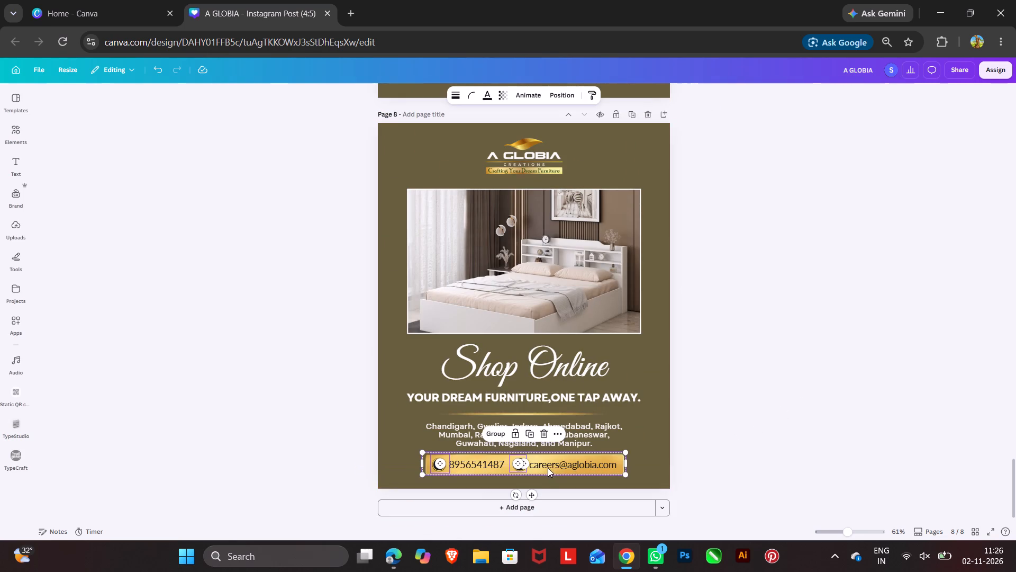
key("ctrl+c")
scroll(616, 450, "up", 20)
scroll(616, 450, "up", 1)
scroll(570, 455, "down", 5)
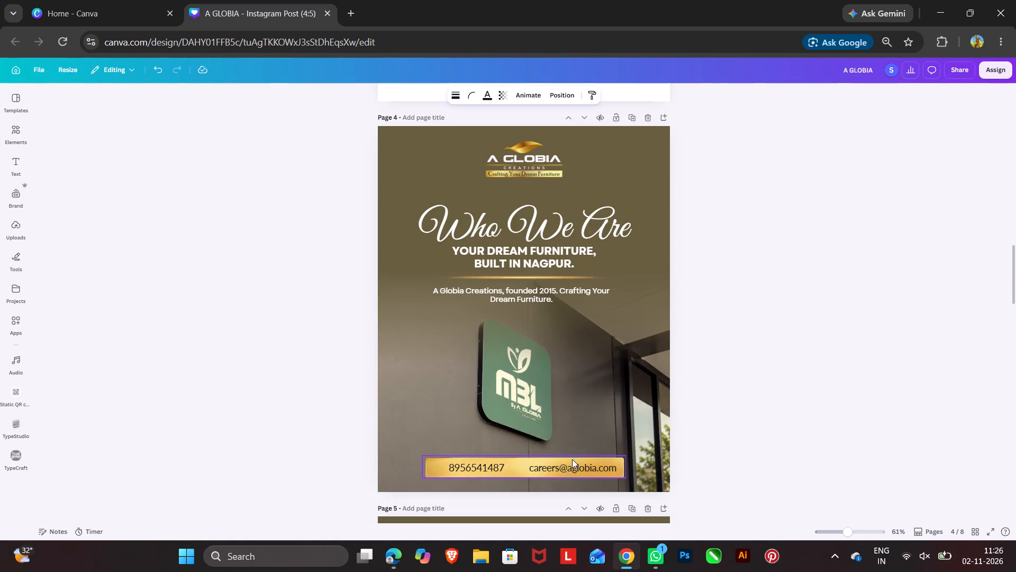
left_click(566, 464)
left_click(552, 439)
left_click(552, 439)
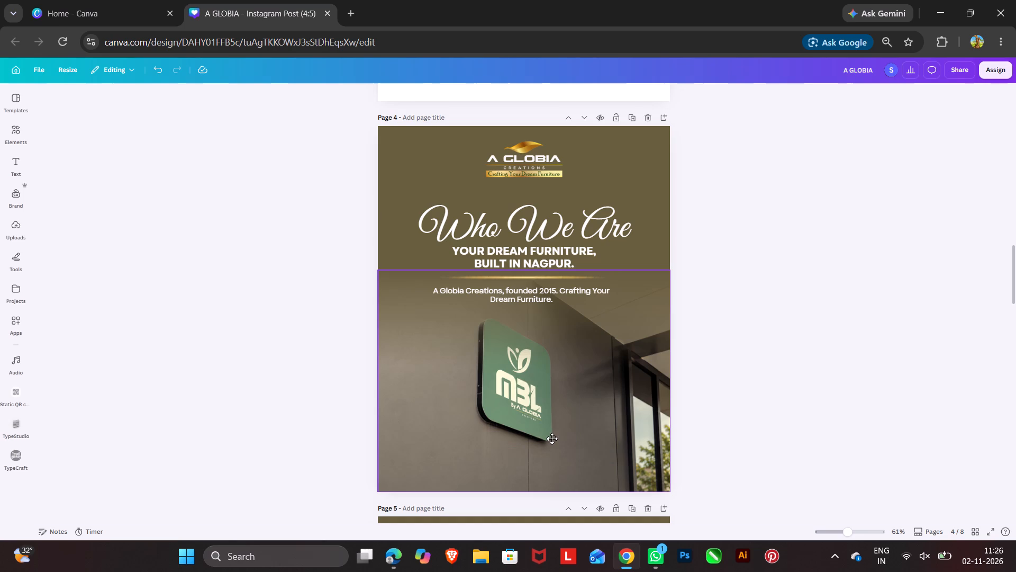
key("ctrl+v")
left_click(866, 377)
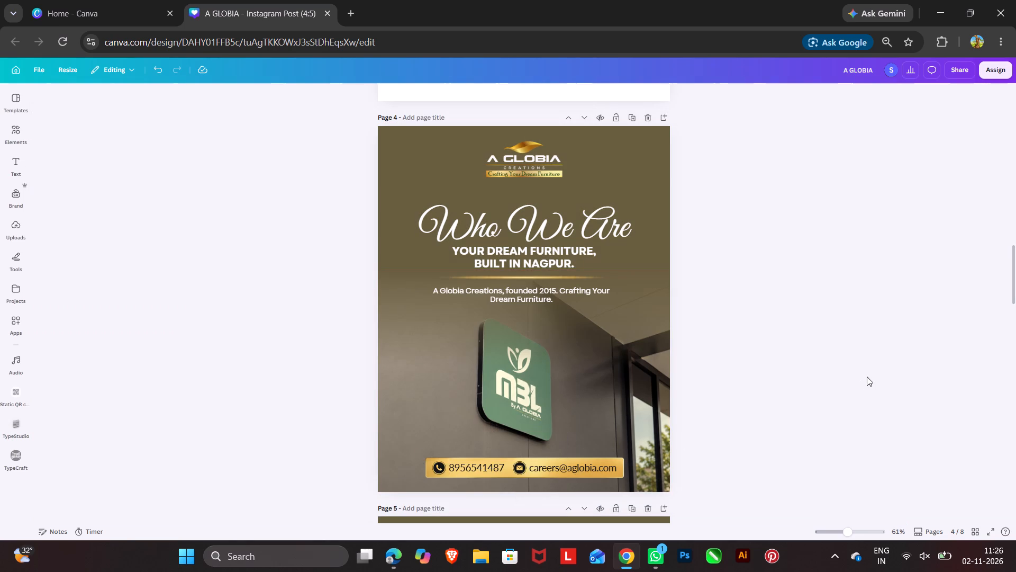
Go on to the Our Factory page that follows page 4.
scroll(867, 377, "down", 5)
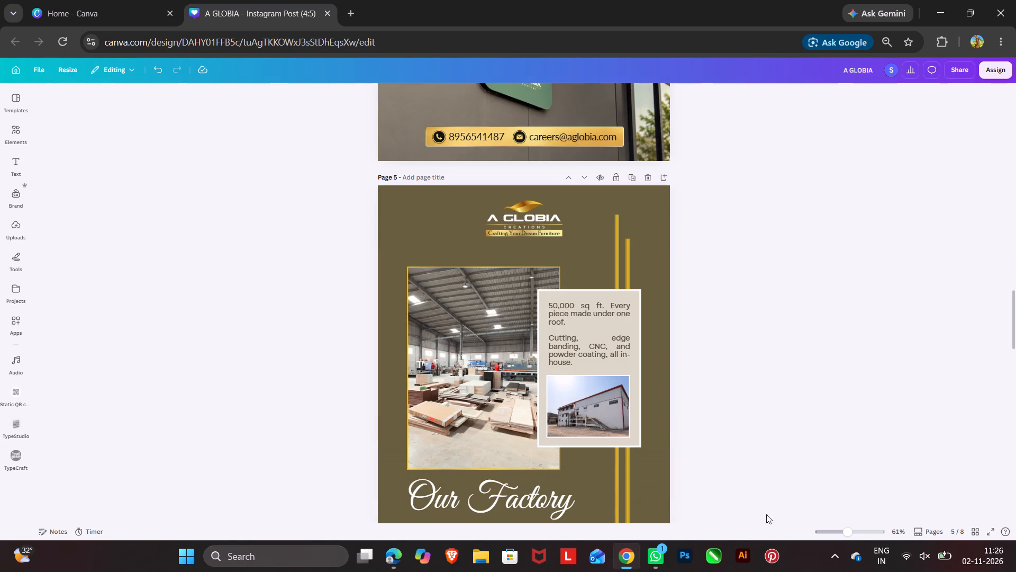
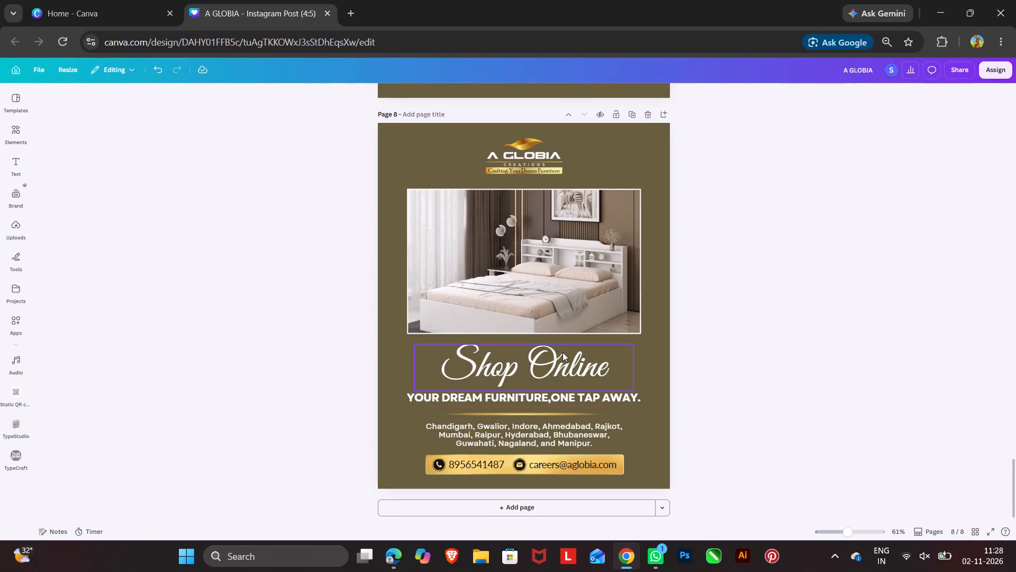
Shrink page 8's bed photo proportionally to about two-thirds of the page width and delete the other photo hidden behind it.
left_click(546, 244)
left_click_drag(641, 333, 616, 315)
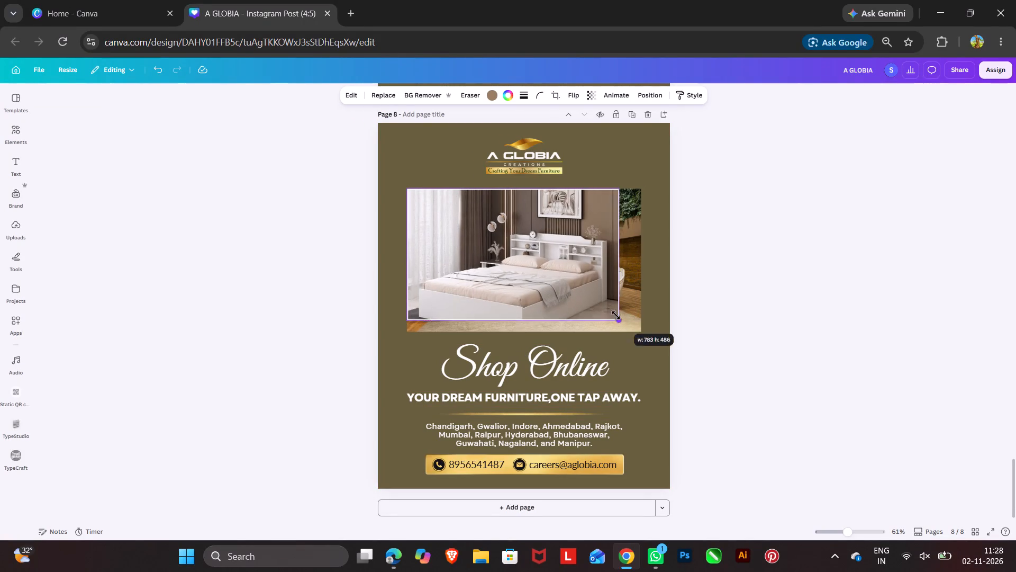
left_click_drag(616, 315, 605, 305)
left_click(630, 276)
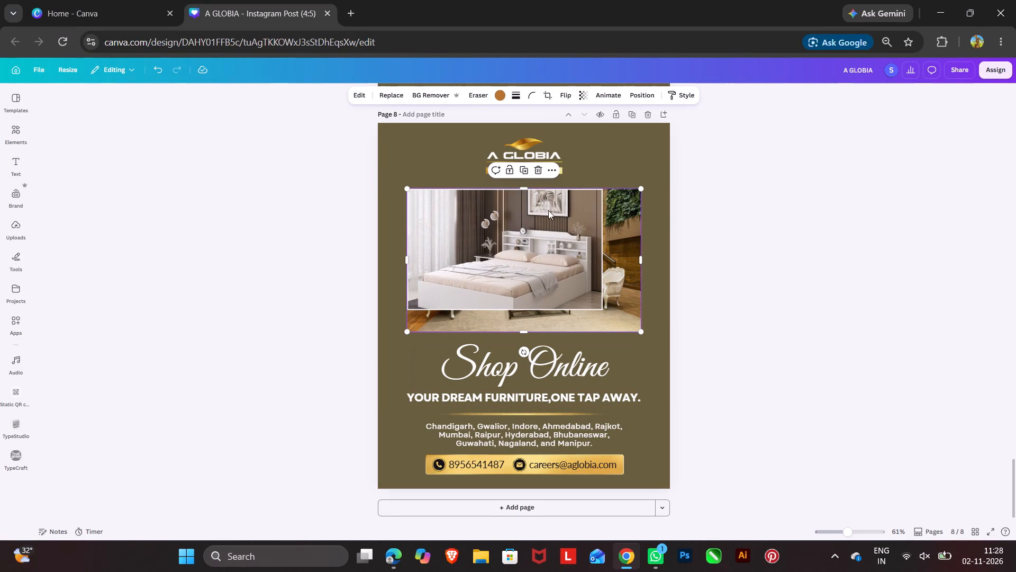
left_click(539, 172)
Align the reduced bed photo to the horizontal centre of page 8.
right_click(533, 243)
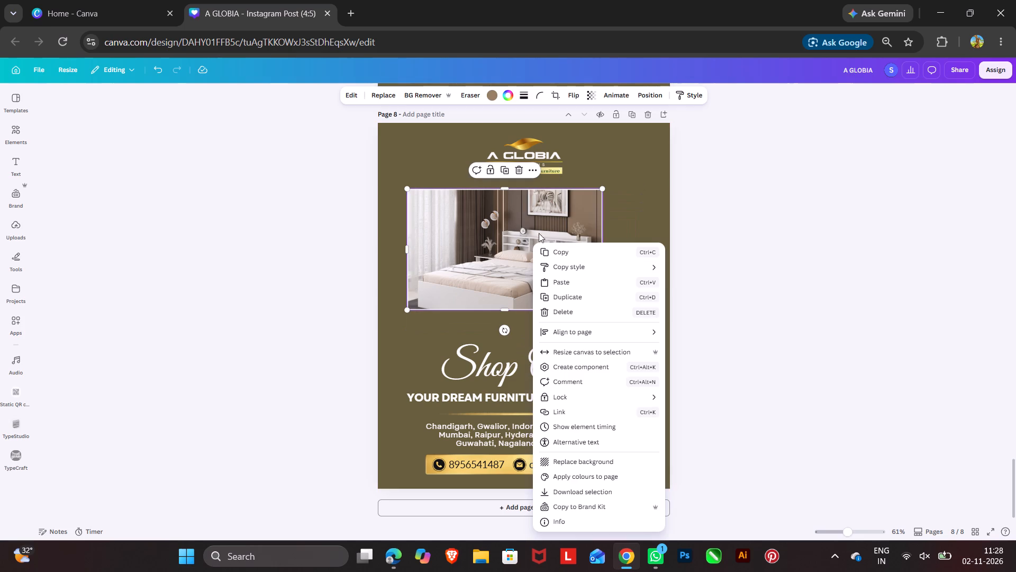
left_click(569, 332)
left_click(688, 347)
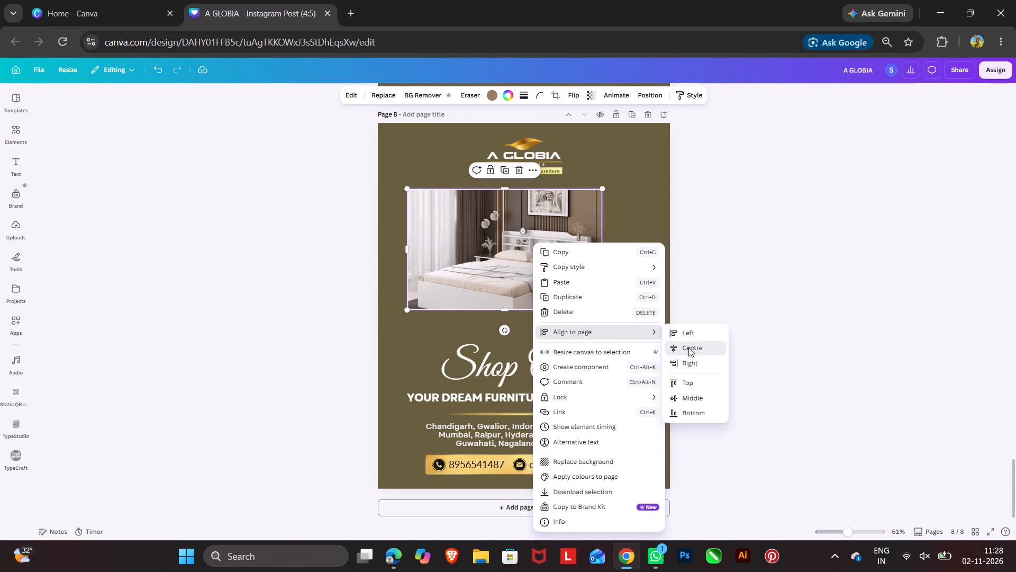
Move the "Shop Online" heading and its "YOUR DREAM FURNITURE,ONE TAP AWAY." tagline up together to just below the bed photo on page 8.
left_click(566, 369)
left_click_drag(722, 358, 554, 403)
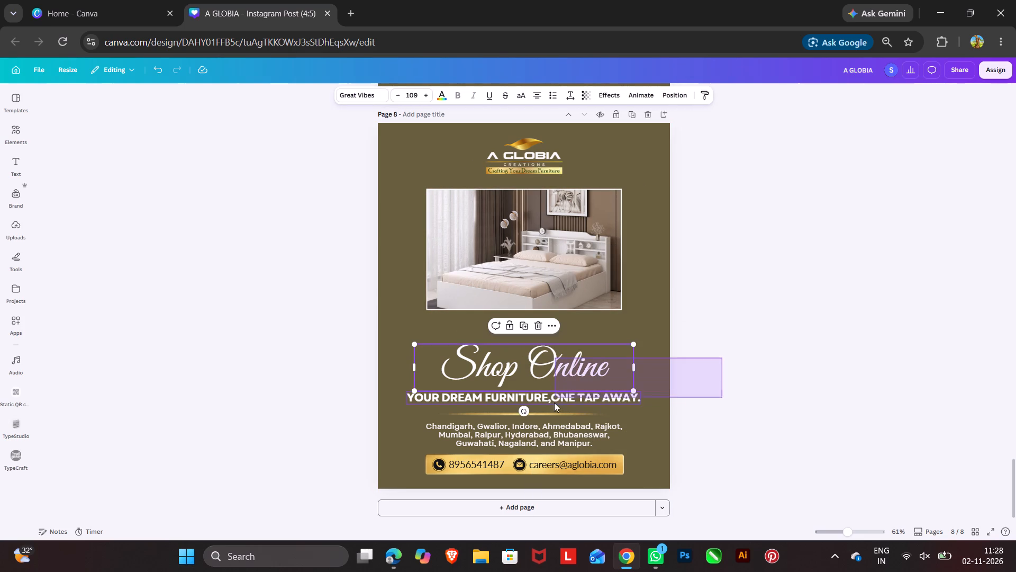
left_click_drag(554, 403, 560, 403)
key("Up")
key("Up")
key("Up")
key("Up")
key("Up")
key("Up")
key("Up")
key("Up")
key("Up")
key("Up")
key("Up")
key("Up")
key("Up")
key("Up")
key("Up")
key("Up")
key("Up")
key("Up")
key("Up")
key("Up")
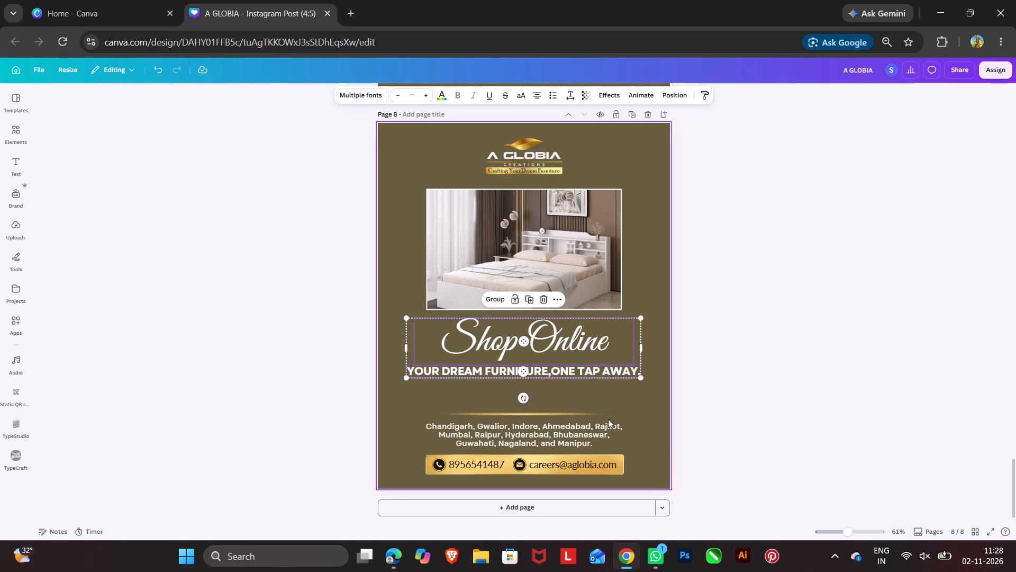
Duplicate the Nagpur and Bhopal address text box on page 7 and move the copy onto page 8 near the tagline.
left_click(815, 447)
scroll(740, 418, "up", 4)
left_click(585, 281)
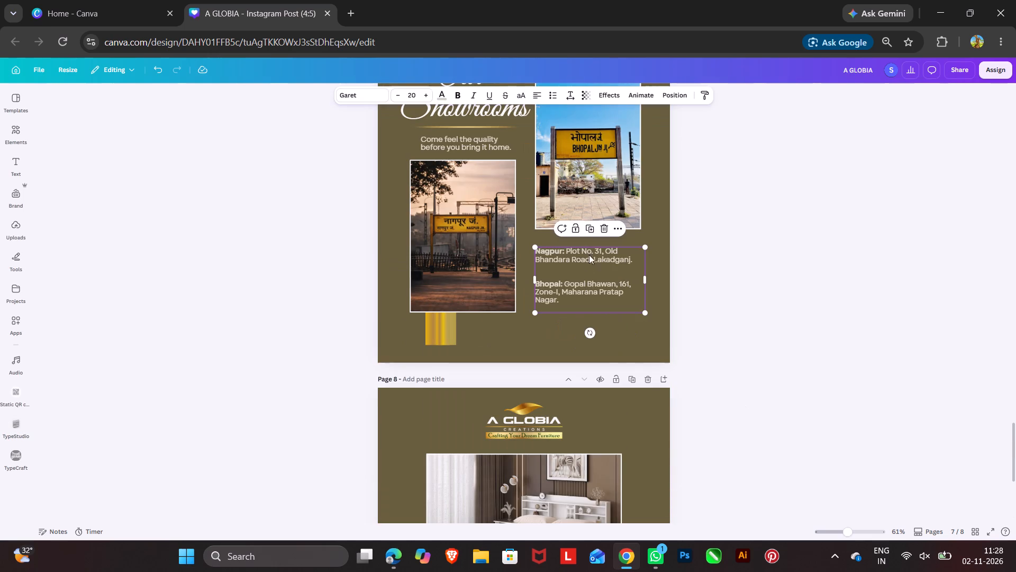
left_click(589, 224)
left_click_drag(591, 277, 550, 375)
scroll(564, 348, "down", 4)
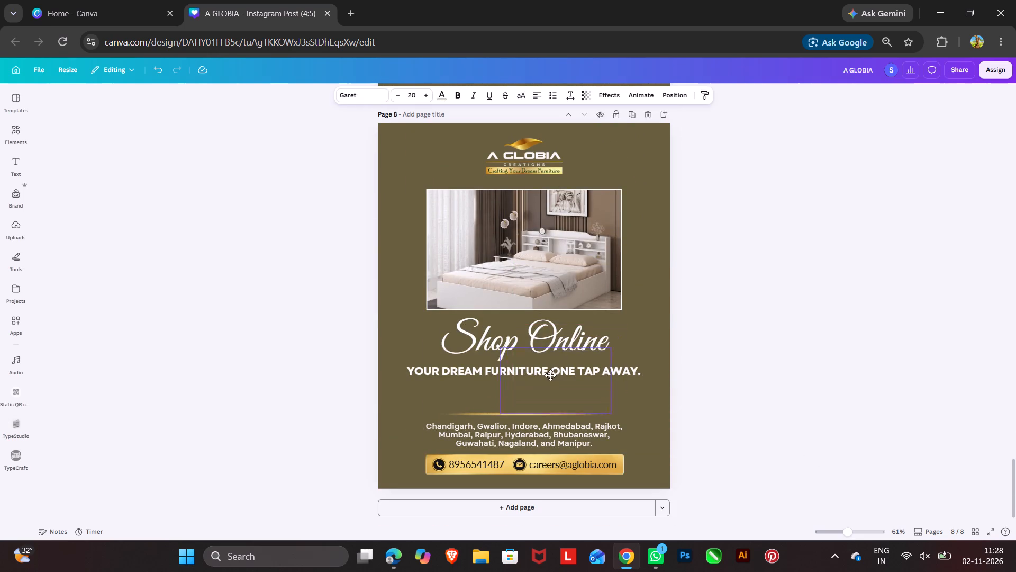
left_click_drag(550, 375, 549, 377)
Replace the copied box's text with the copied lines "Now on Flipkart, Amazon, and Pepperfry. Dream it. Order it. Live in it.".
double_click(549, 377)
key("ctrl+v")
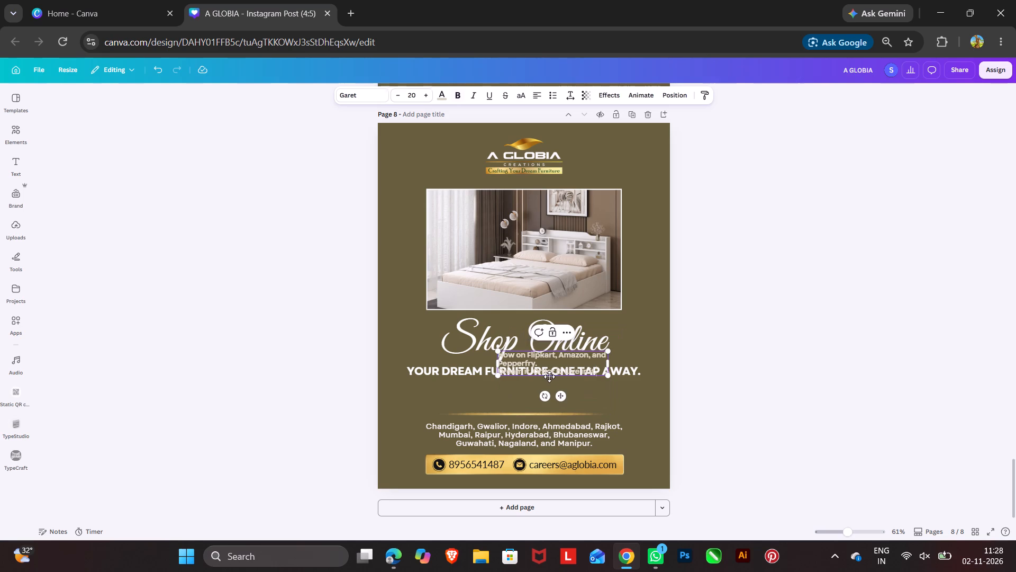
left_click(772, 373)
Place the marketplace text between the tagline and the gold divider, and widen its box so the copy fits on two lines.
left_click_drag(596, 360, 575, 391)
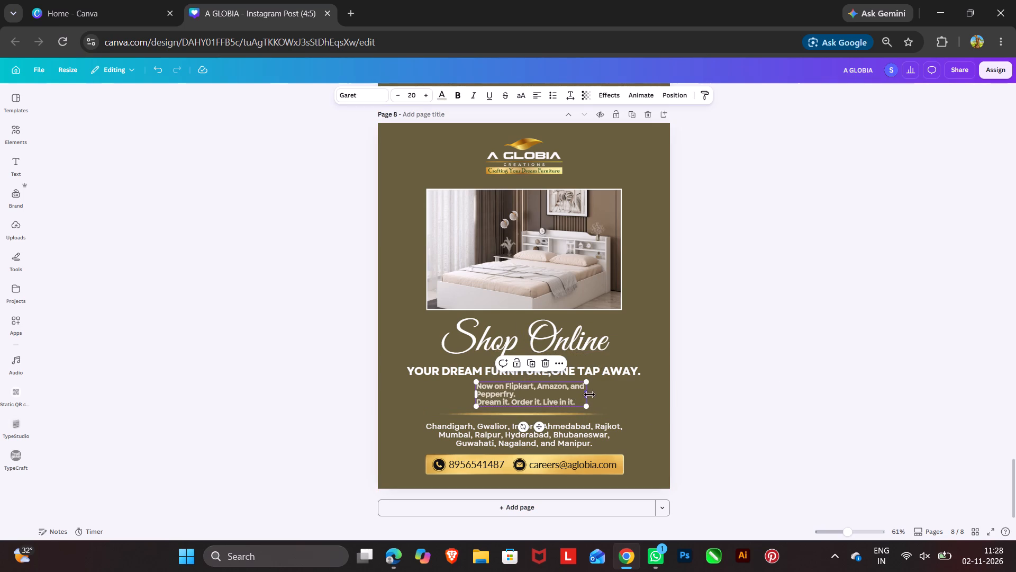
left_click_drag(589, 395, 630, 401)
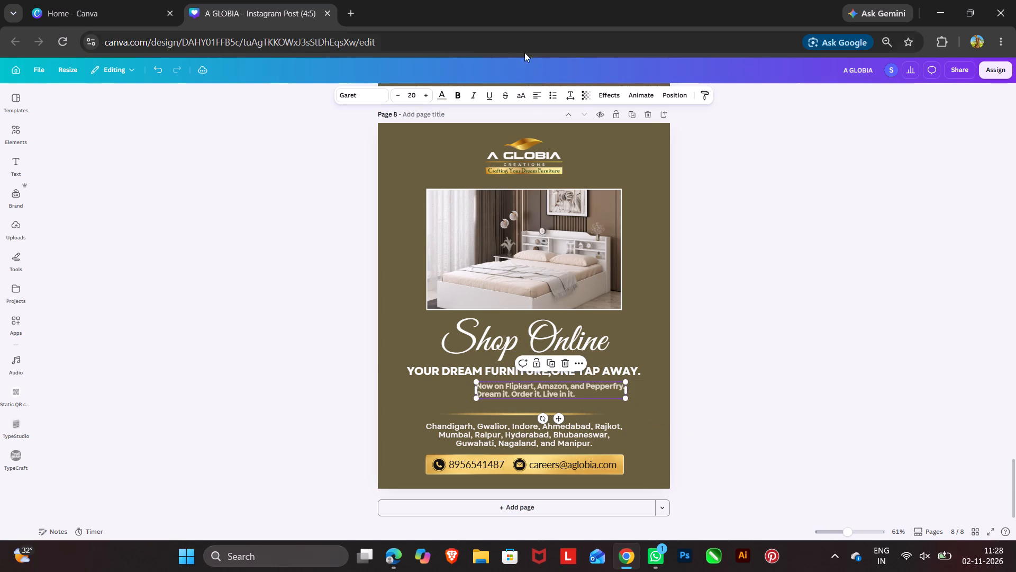
Remove the bold from the marketplace text and align its lines to the centre.
left_click(456, 94)
left_click(456, 94)
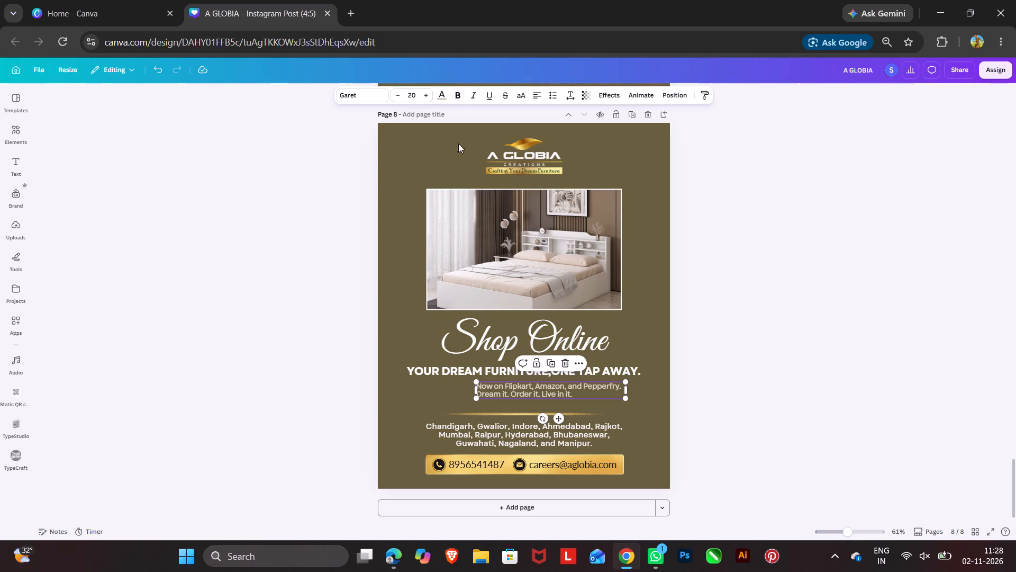
left_click(535, 92)
left_click(695, 385)
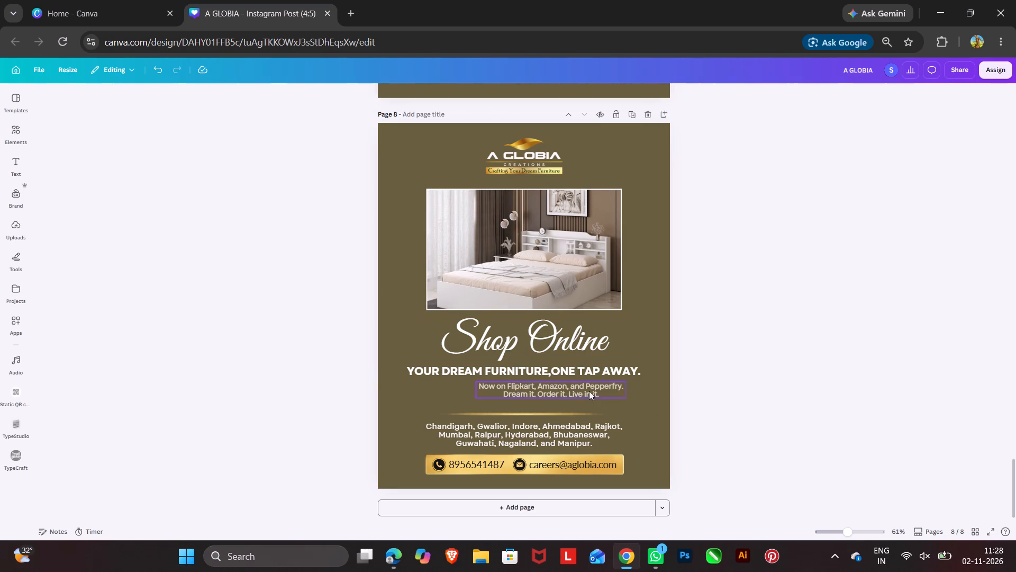
Centre the marketplace text under the tagline and scale it up slightly to fill the space above the gold divider.
left_click_drag(578, 389, 552, 388)
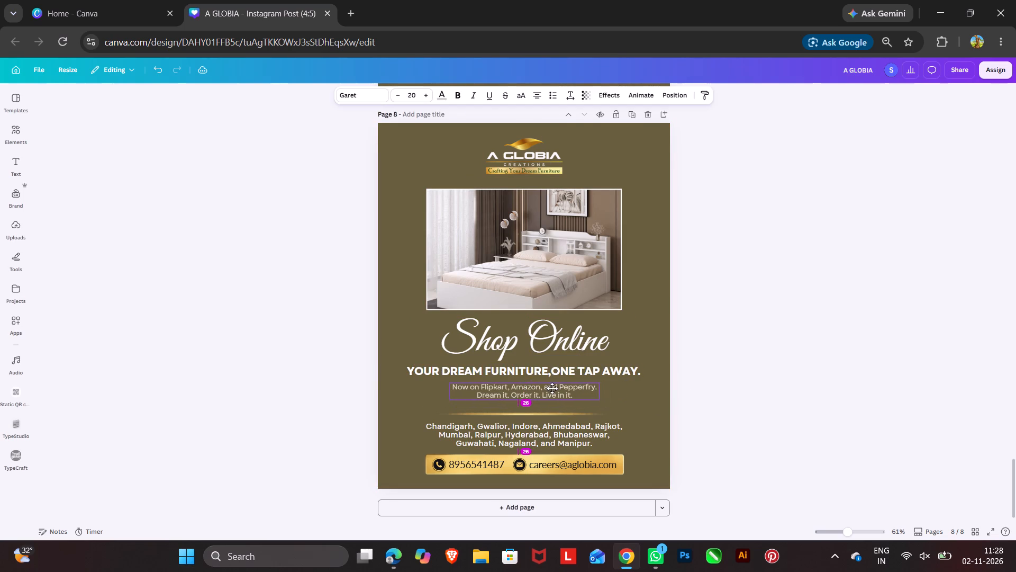
left_click_drag(552, 388, 551, 388)
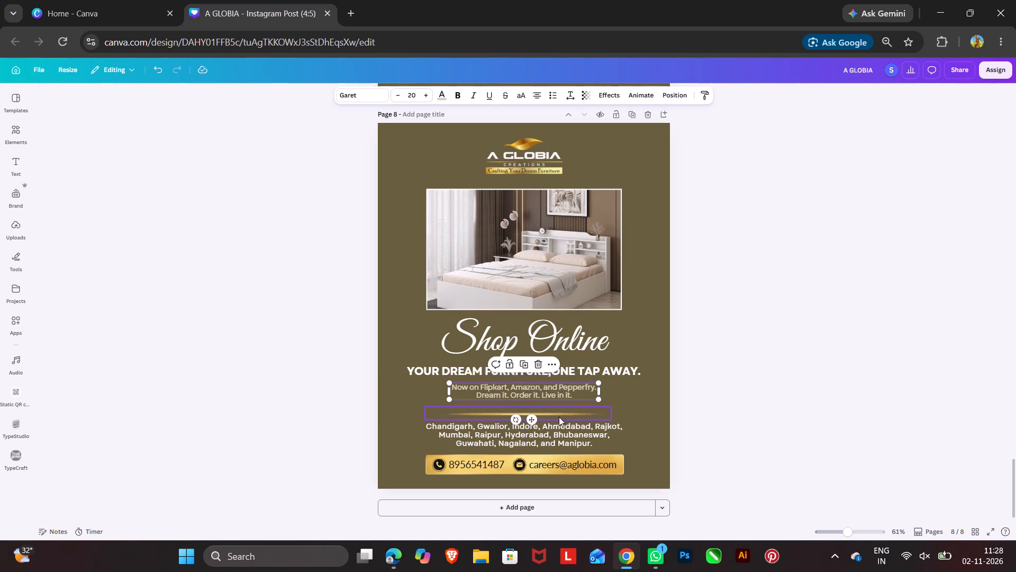
left_click_drag(451, 403, 433, 413)
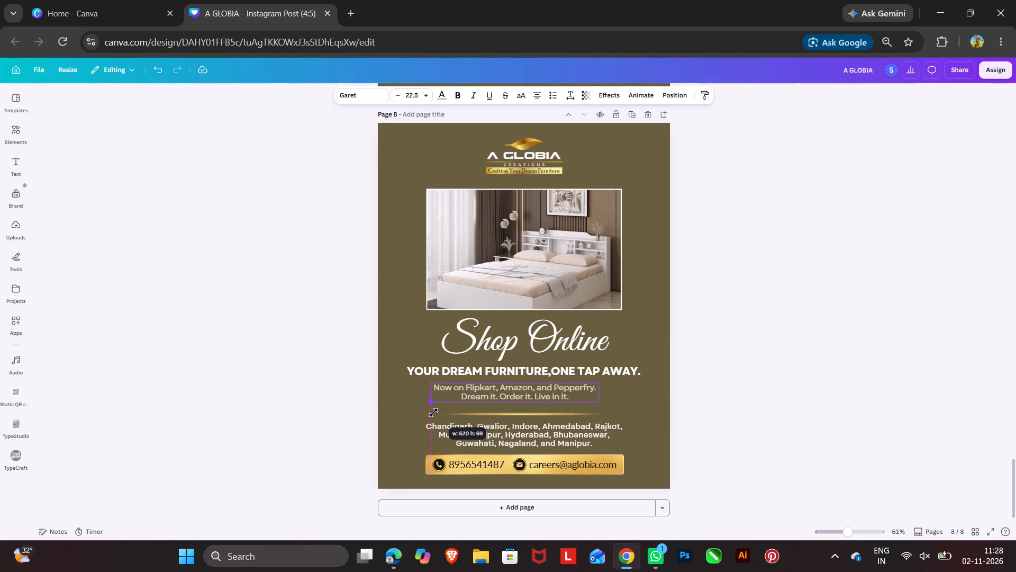
left_click_drag(433, 413, 436, 413)
left_click_drag(600, 399, 611, 413)
left_click(721, 405)
left_click(724, 404)
Select the gold divider line below the marketplace text.
left_click(537, 416)
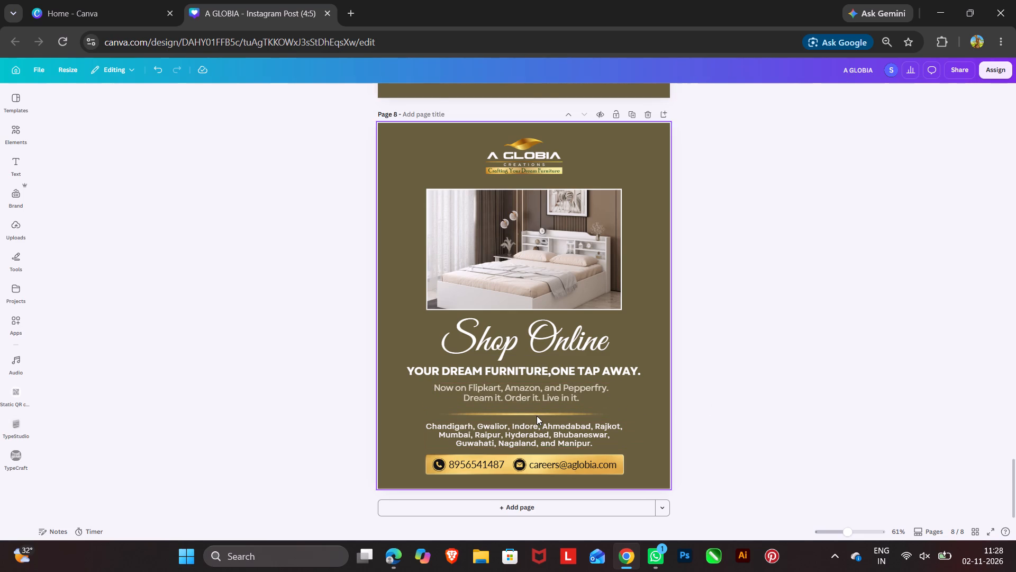
Nudge the gold divider line slightly down, between the marketplace text and the list of cities.
key("Up")
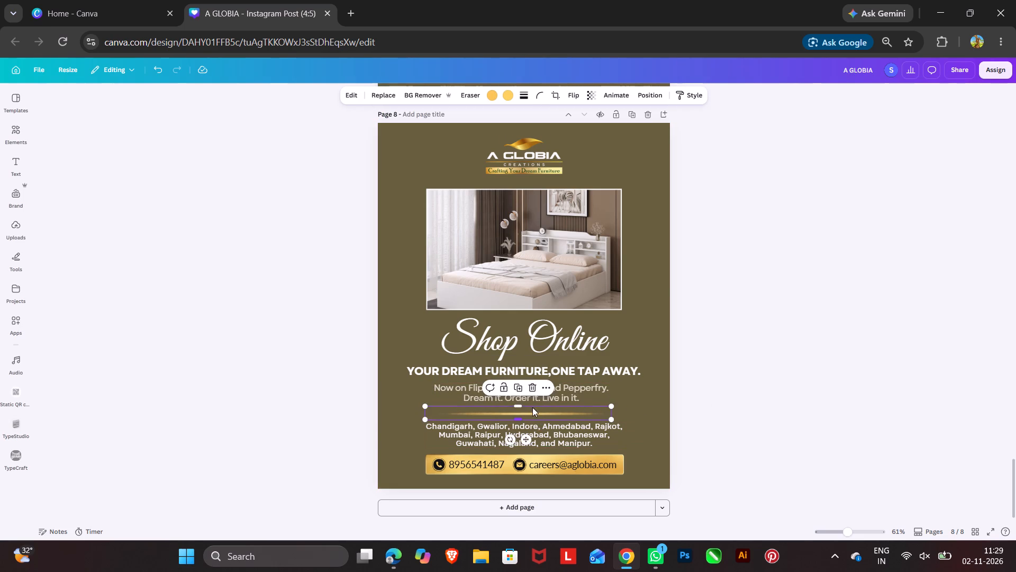
double_click(784, 367)
left_click(534, 415)
key("Down")
key("Down")
key("Down")
key("Down")
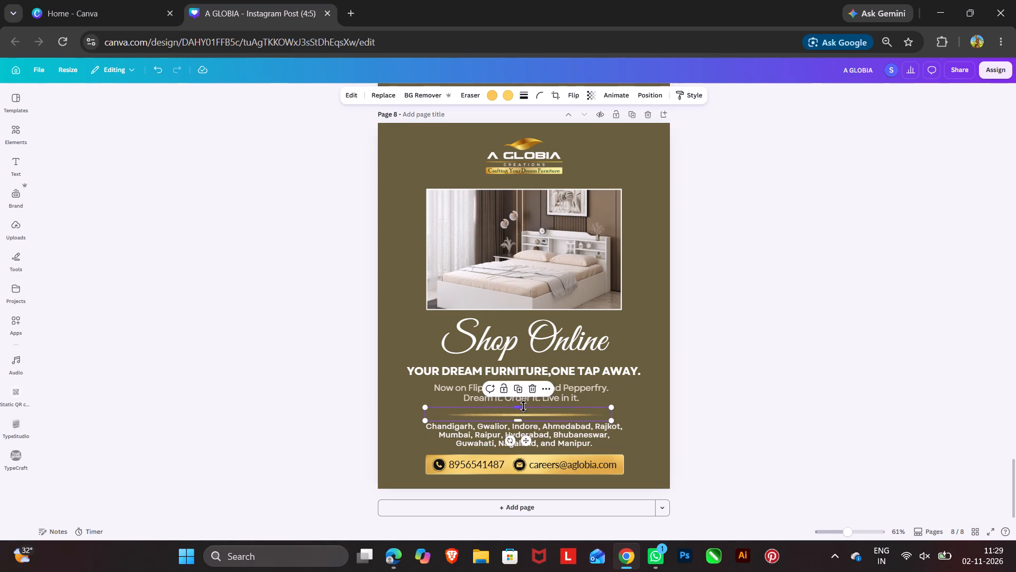
Nudge the two-line marketplace text slightly down, closer to the gold divider line.
left_click(567, 397)
key("Down")
key("Down")
key("Down")
key("Down")
key("Down")
key("Down")
key("Down")
key("Down")
key("Down")
key("Down")
key("Down")
key("Down")
key("Down")
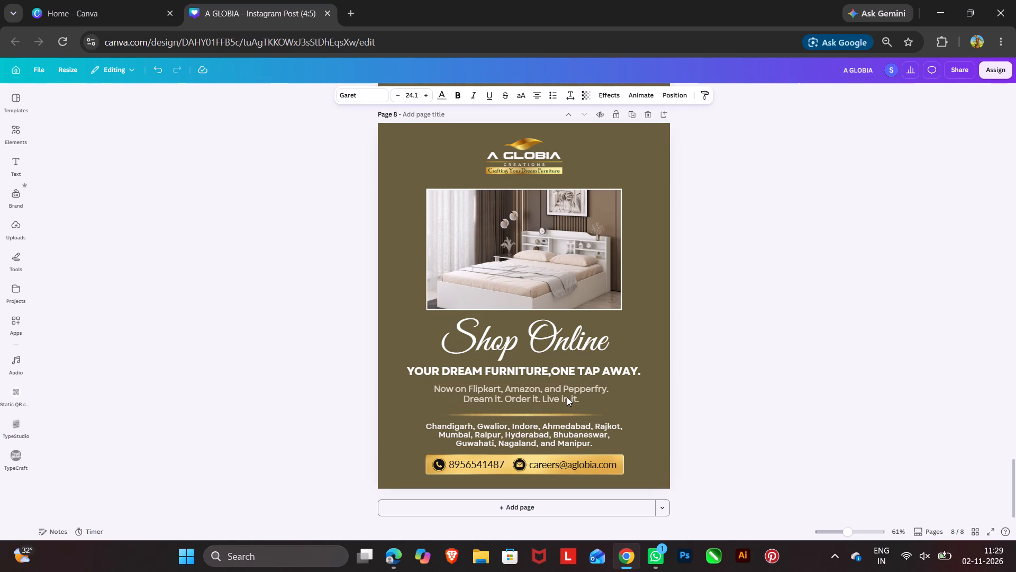
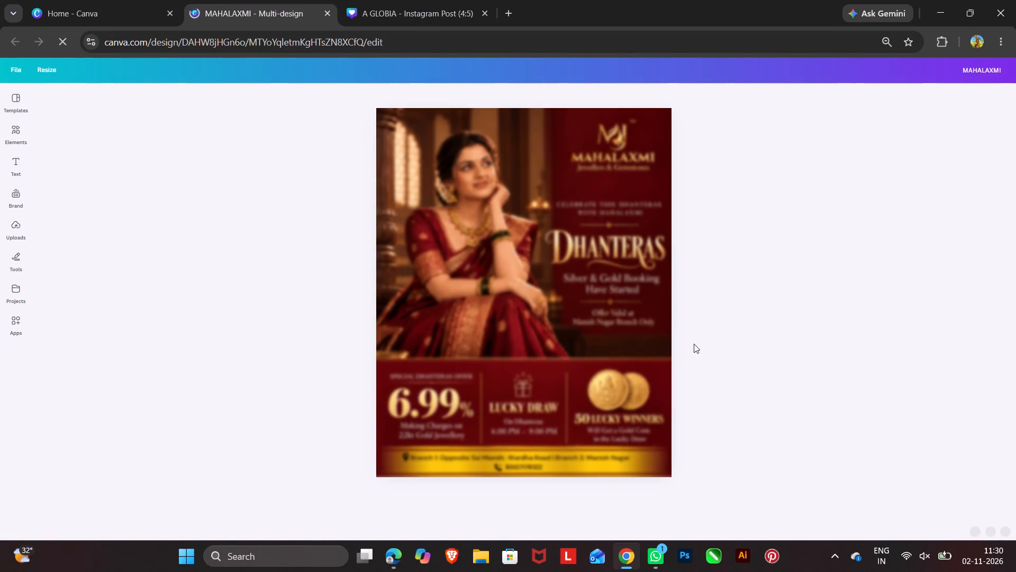
Go through the MAHALAXMI design's pages and open page 17, the Happy Dhanteras post with the idol held in cupped hands.
scroll(698, 341, "down", 6)
scroll(757, 324, "down", 20)
scroll(757, 324, "down", 9)
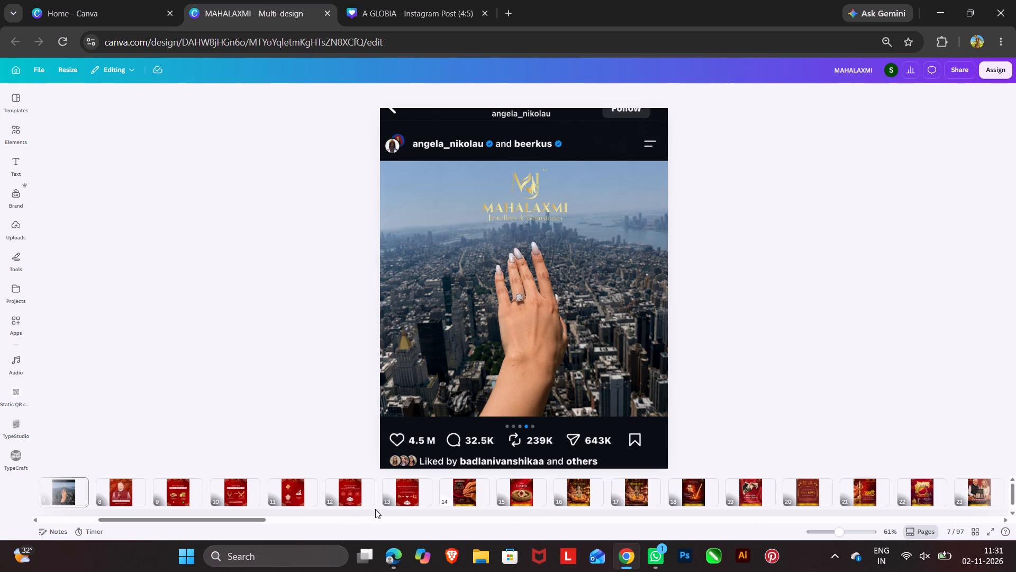
left_click(647, 493)
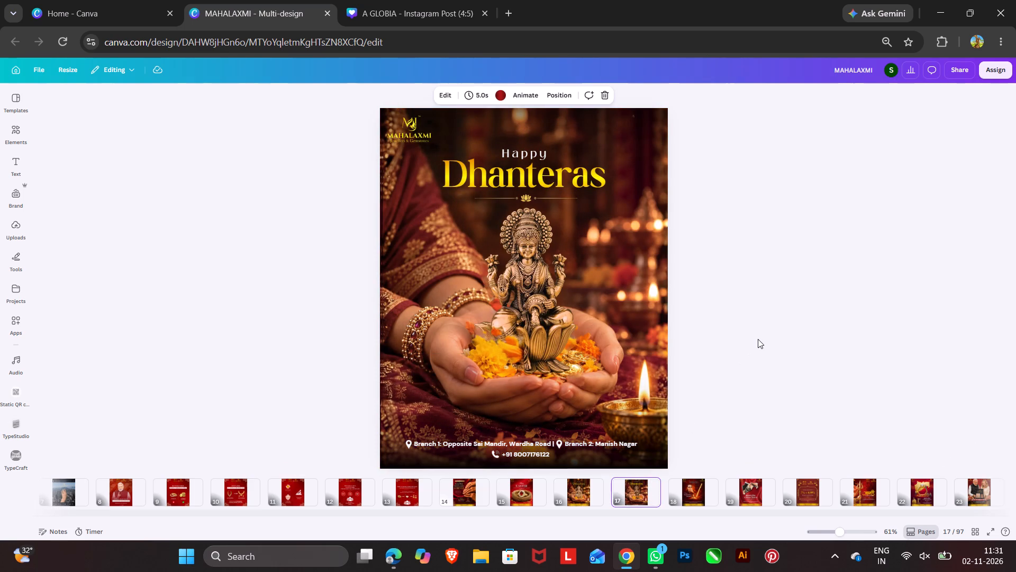
On page 17 of the MAHALAXMI design, shift the logo slightly inward from the page edge and recolour both its colours white.
left_click(546, 181)
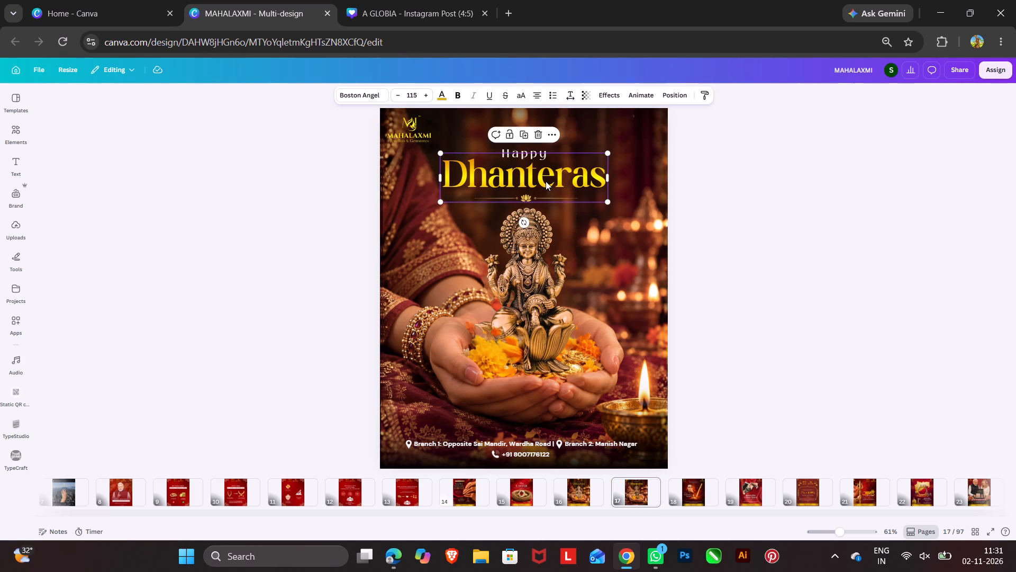
left_click_drag(417, 127, 423, 128)
left_click(506, 96)
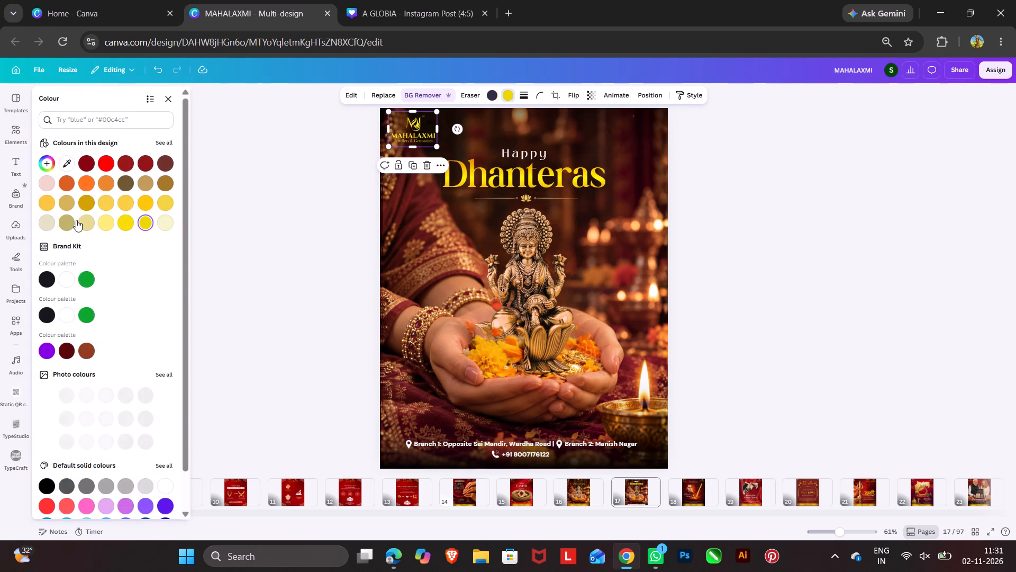
left_click(65, 312)
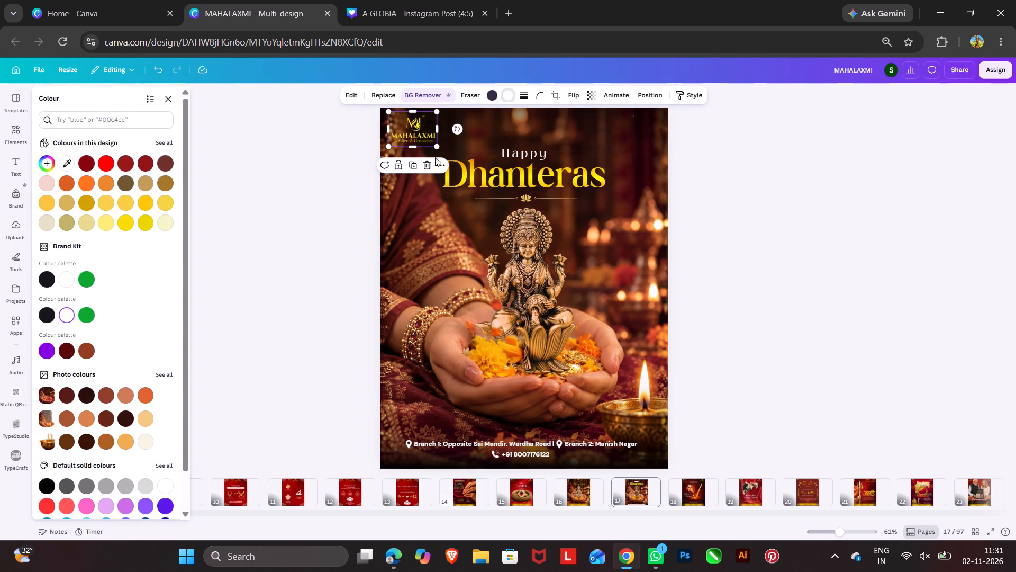
left_click(493, 94)
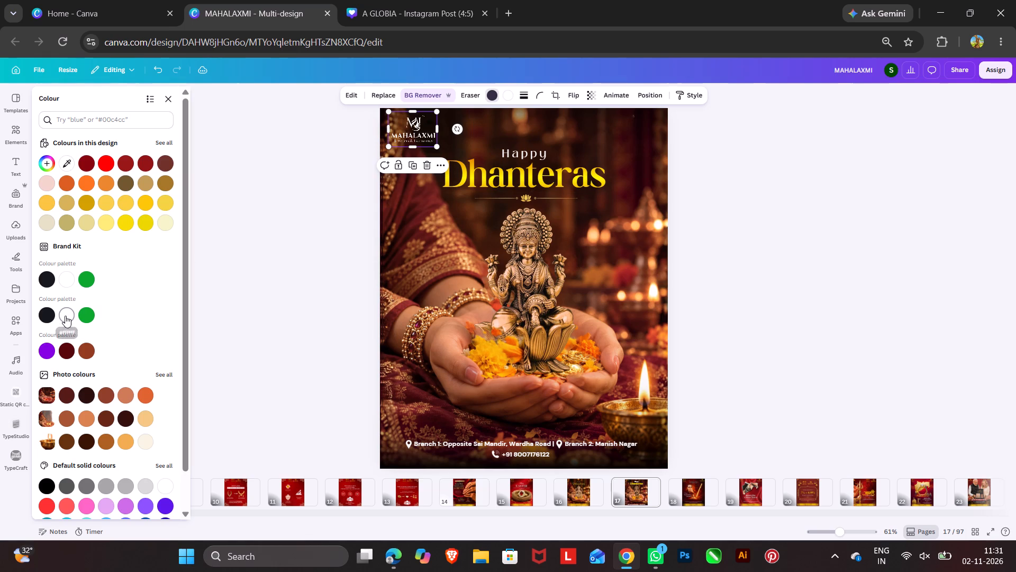
left_click(65, 316)
triple_click(304, 234)
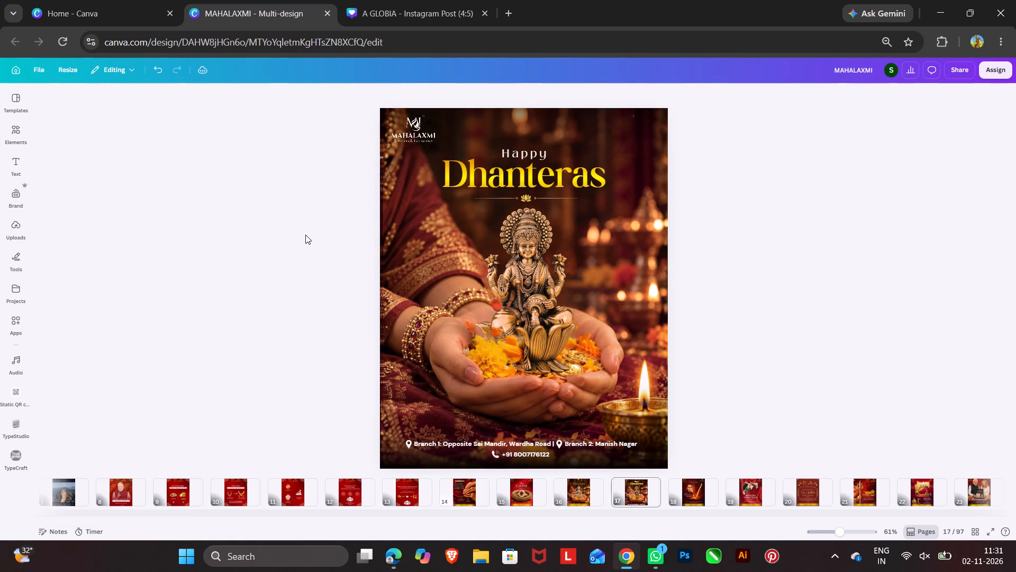
Remove the bold from the grouped branch address and phone text at the foot of the Dhanteras post.
left_click(728, 197)
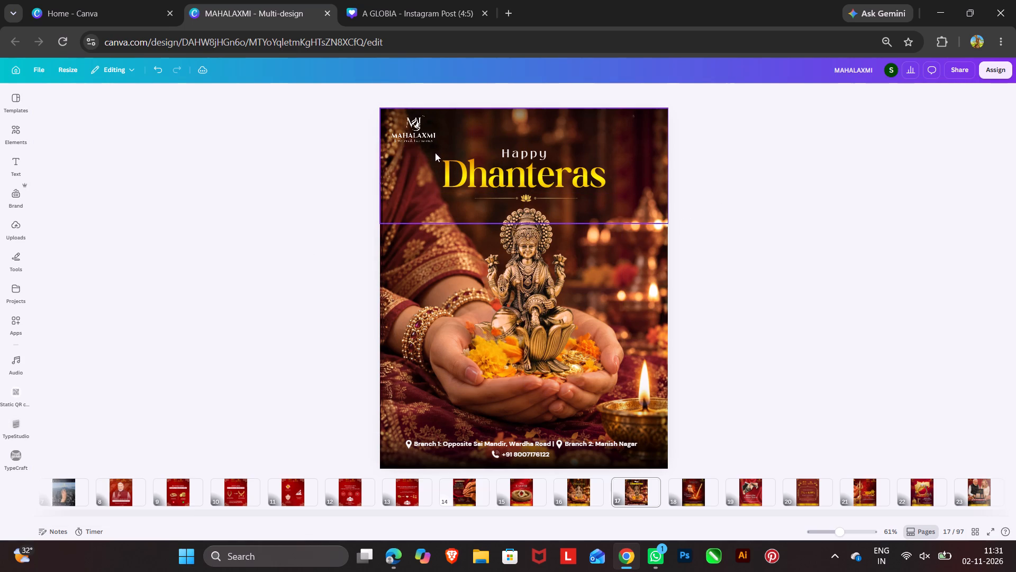
scroll(419, 148, "right", 1)
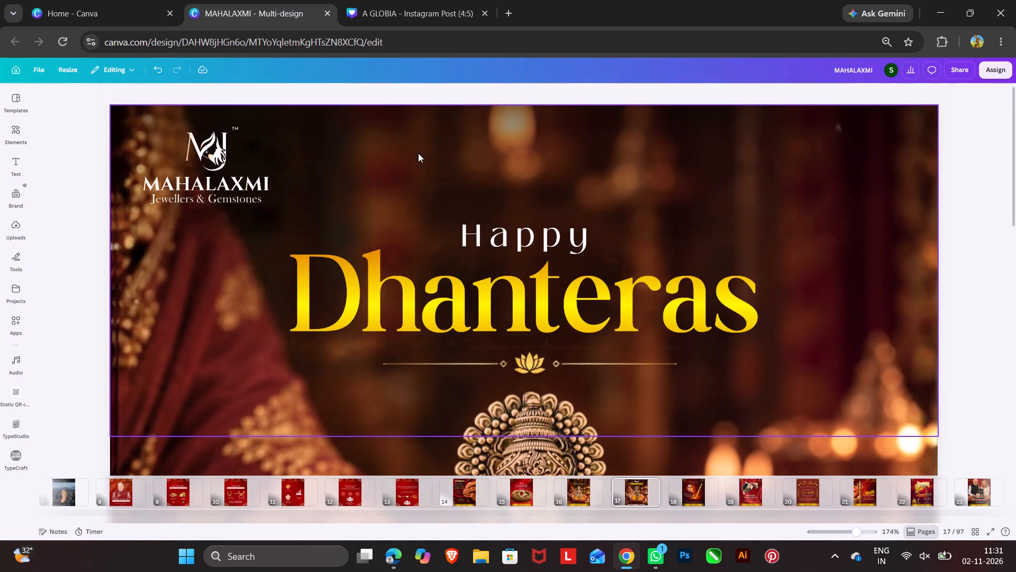
scroll(418, 153, "right", 1)
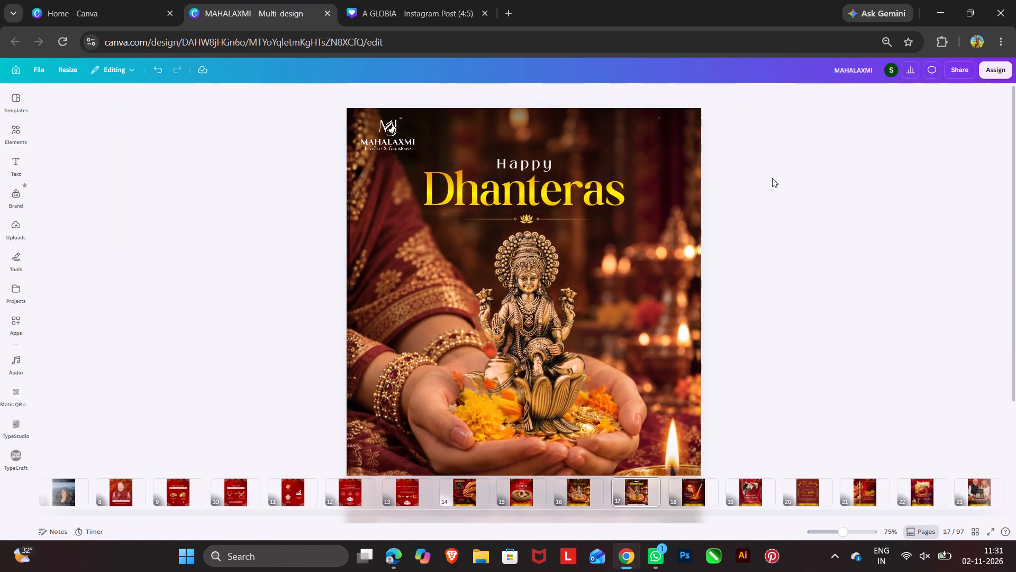
left_click(777, 173)
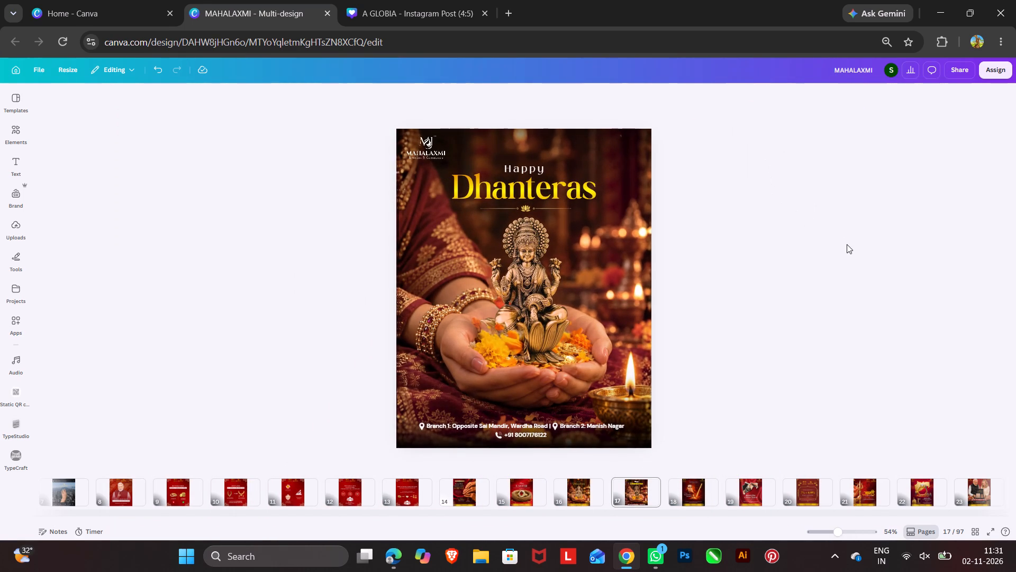
left_click(564, 426)
left_click(489, 94)
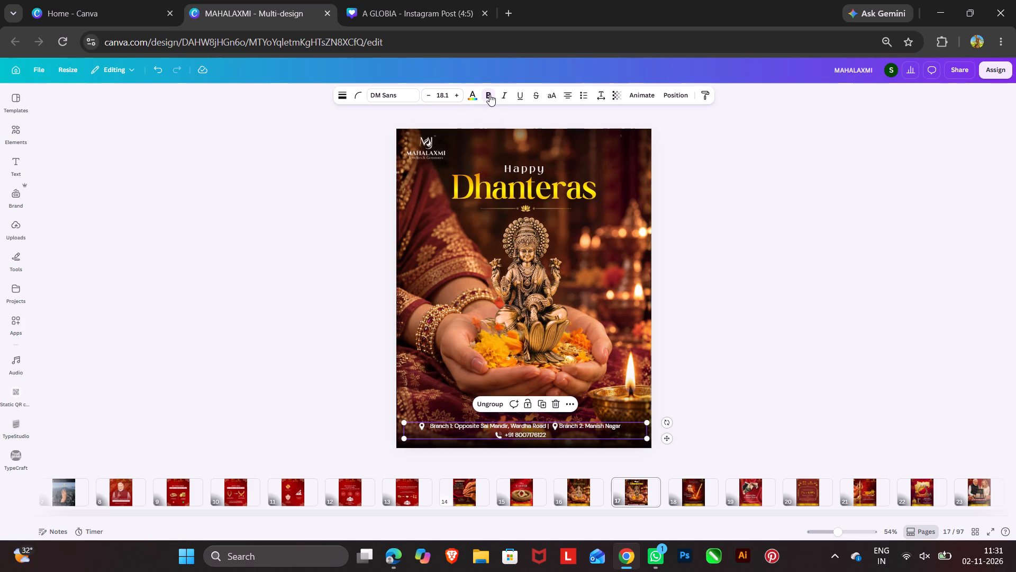
left_click(489, 94)
Search the elements for "insta icon", add the black outline Instagram icon to the Dhanteras post, and recolour it white.
double_click(738, 319)
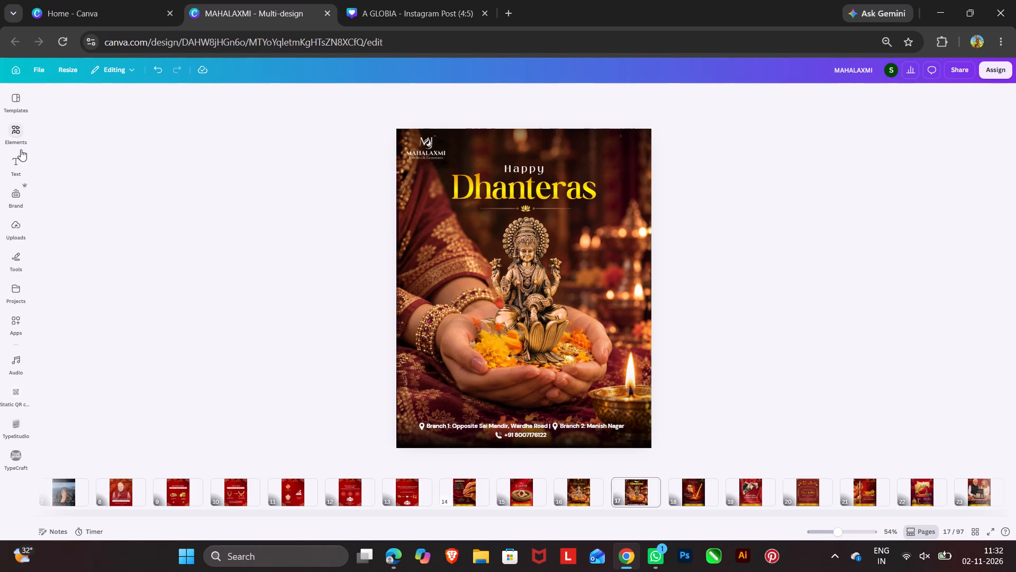
left_click(14, 132)
left_click(102, 105)
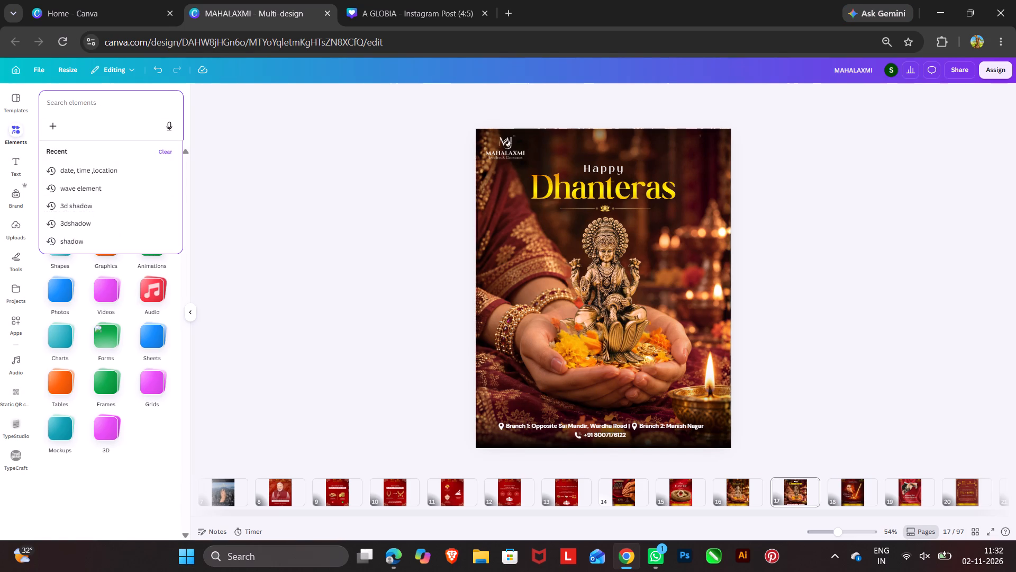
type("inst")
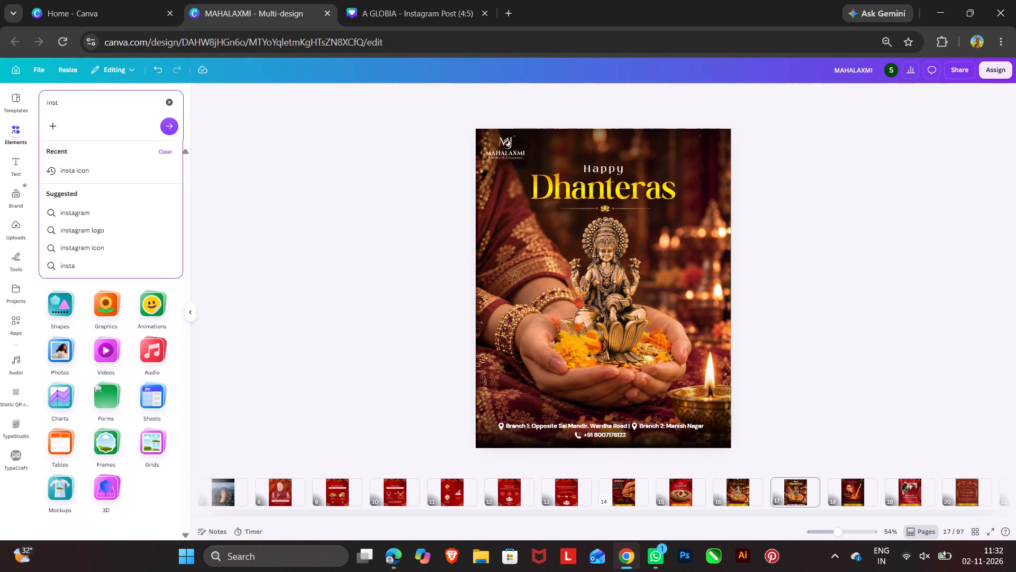
left_click(106, 169)
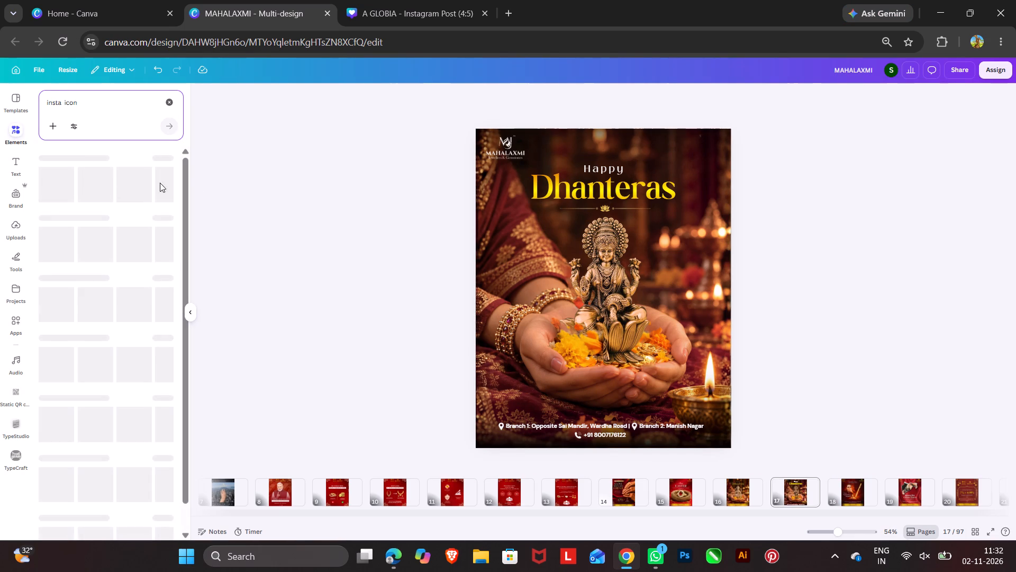
left_click(58, 215)
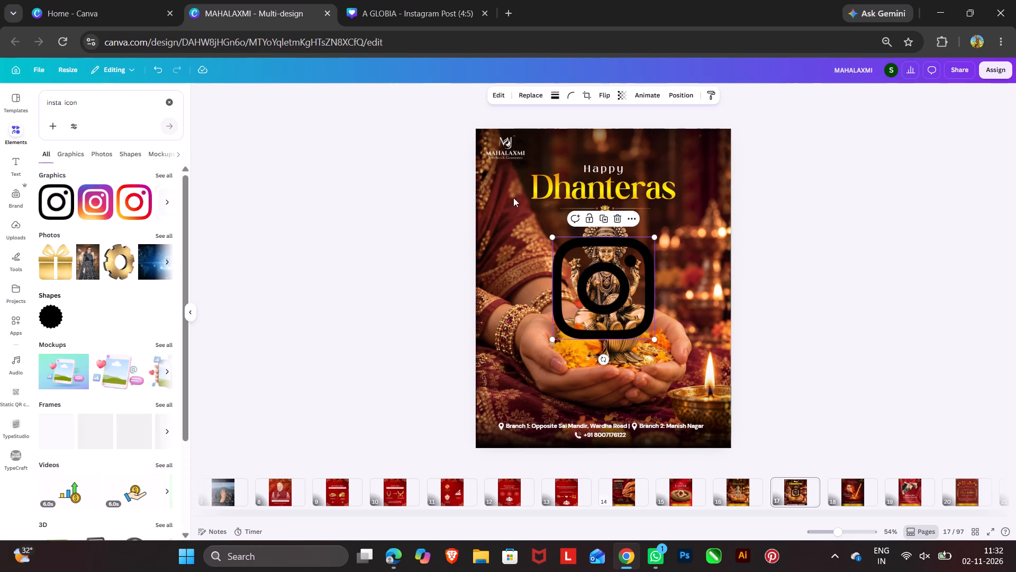
left_click(538, 91)
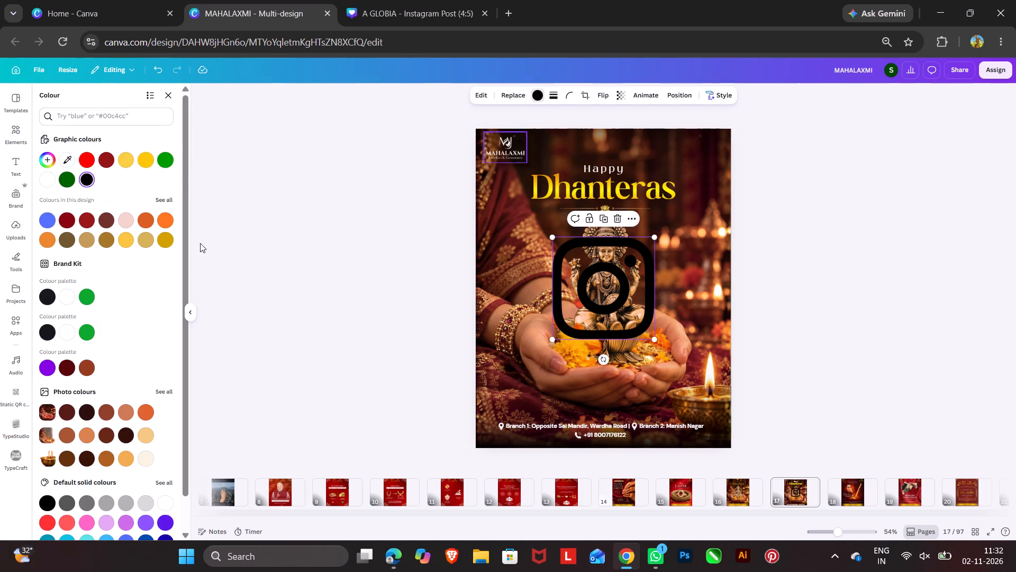
left_click(48, 185)
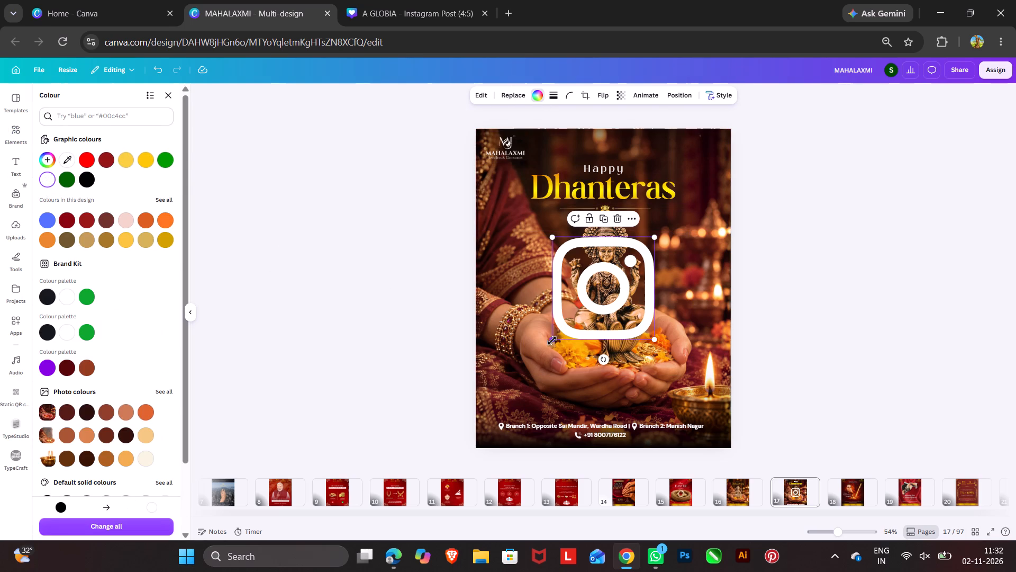
Shrink the Instagram icon to a small mark and place it in the post's upper-right corner, level with the logo and inset from the edges.
left_click_drag(552, 341, 707, 308)
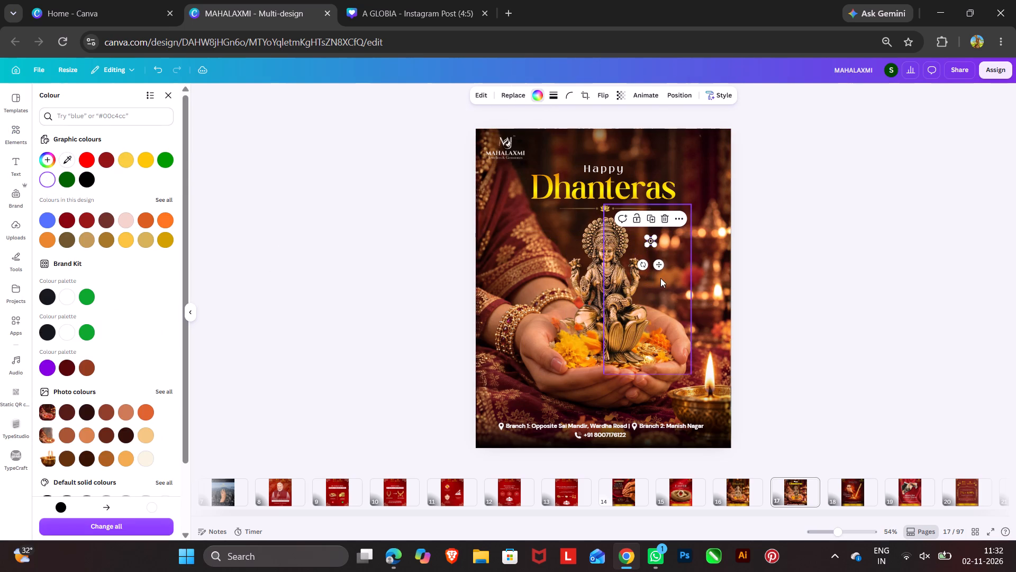
left_click_drag(660, 267, 730, 171)
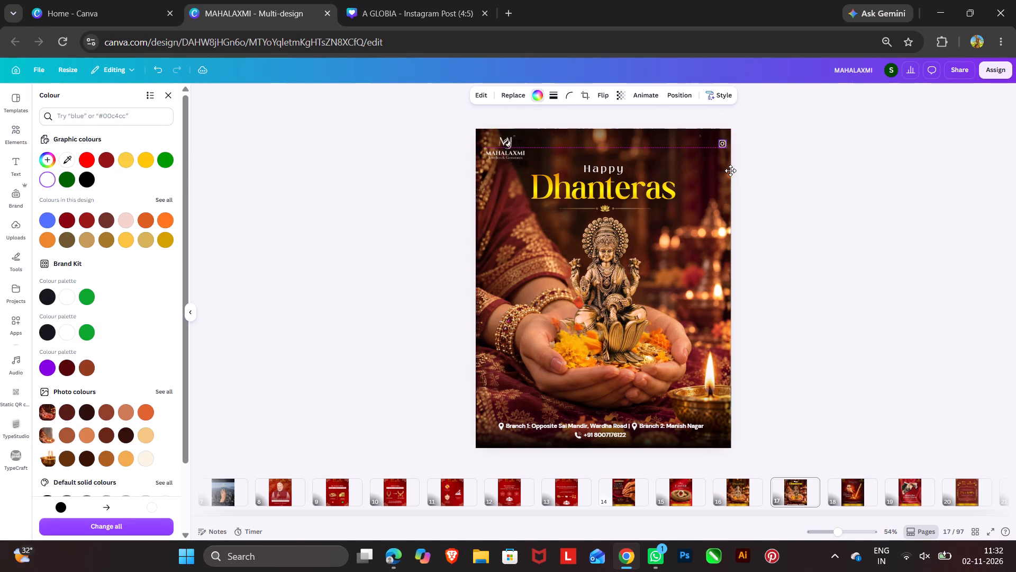
left_click_drag(730, 171, 731, 165)
double_click(778, 184)
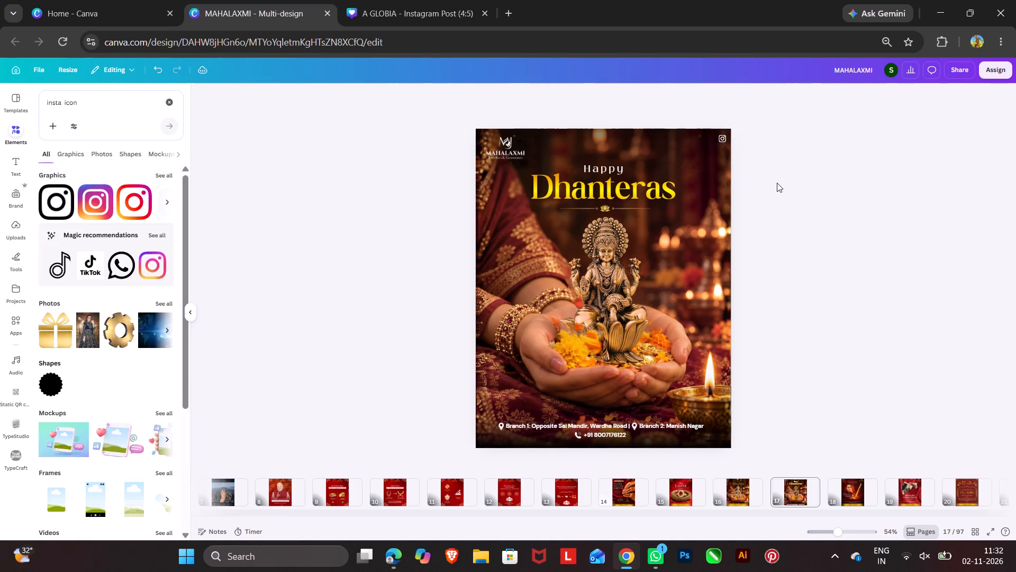
left_click(722, 137)
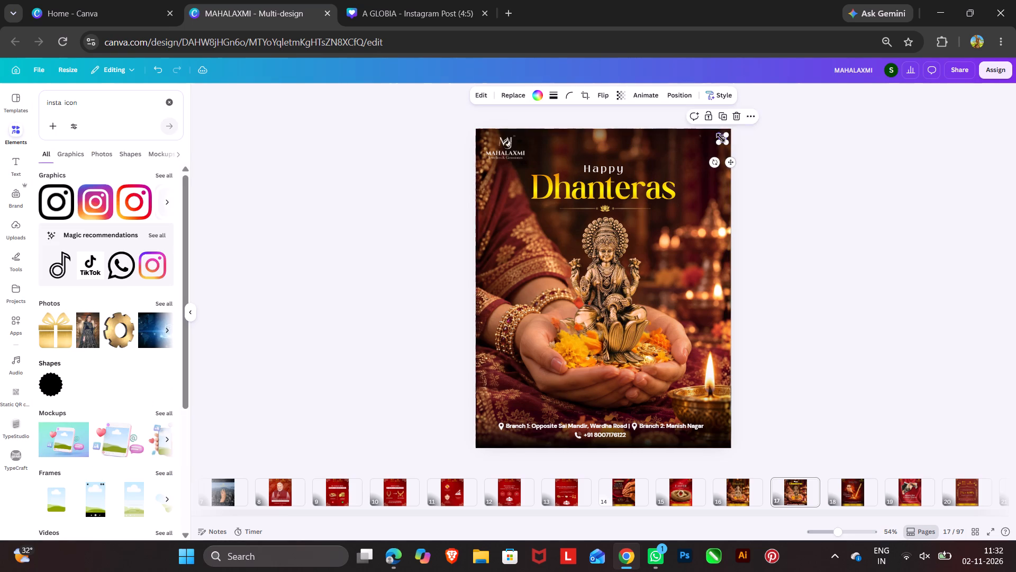
left_click(806, 145)
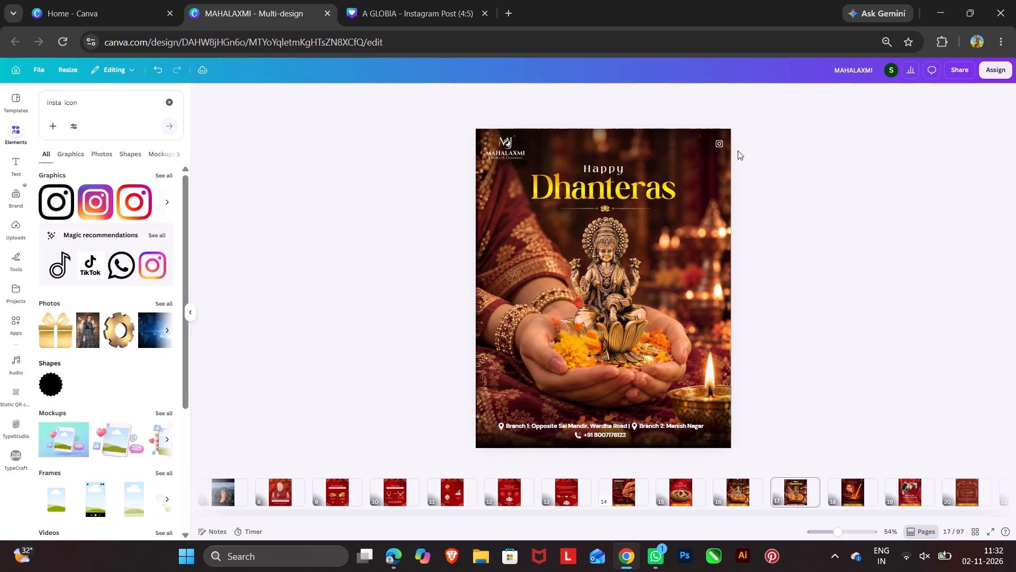
left_click(721, 140)
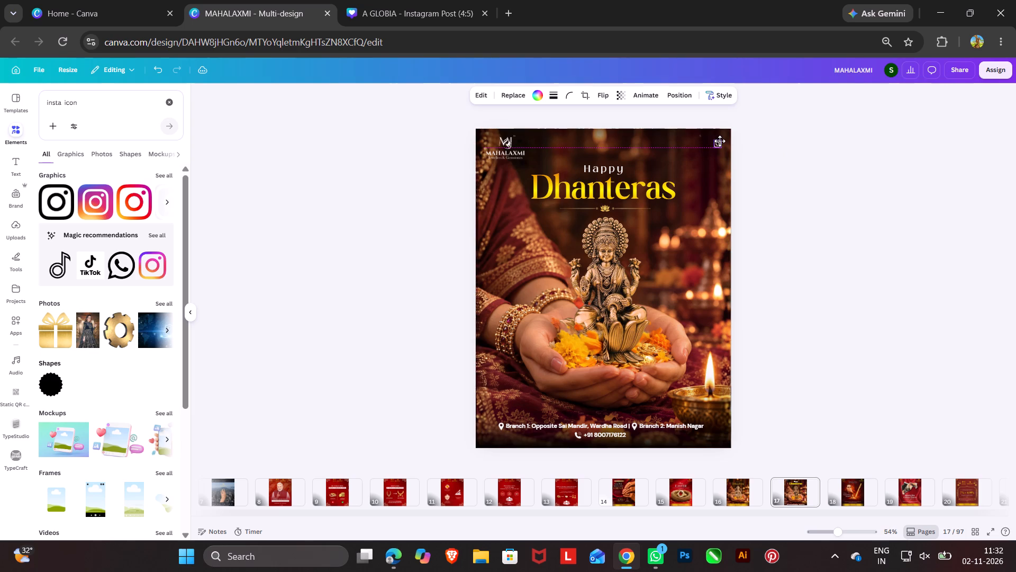
double_click(781, 151)
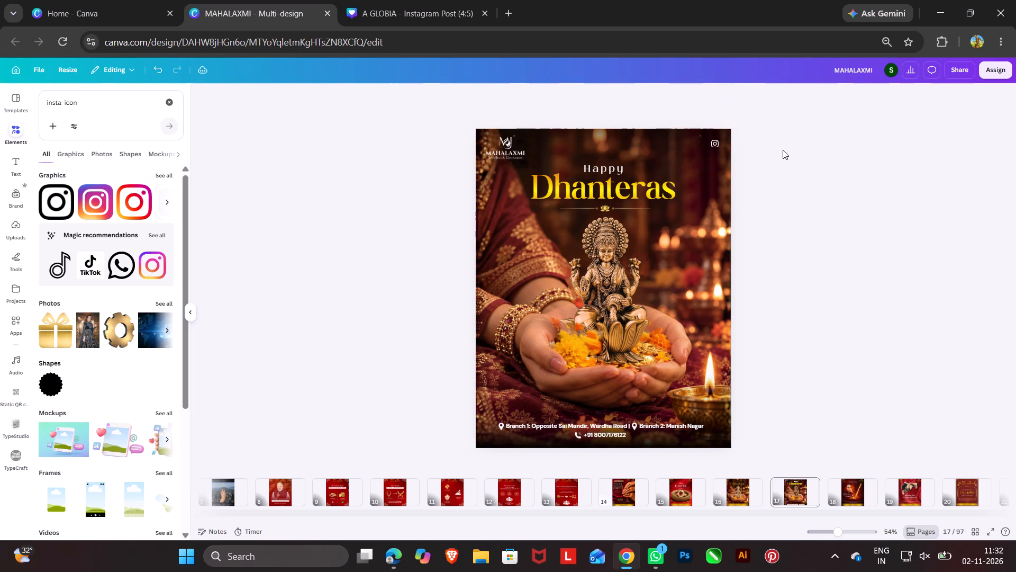
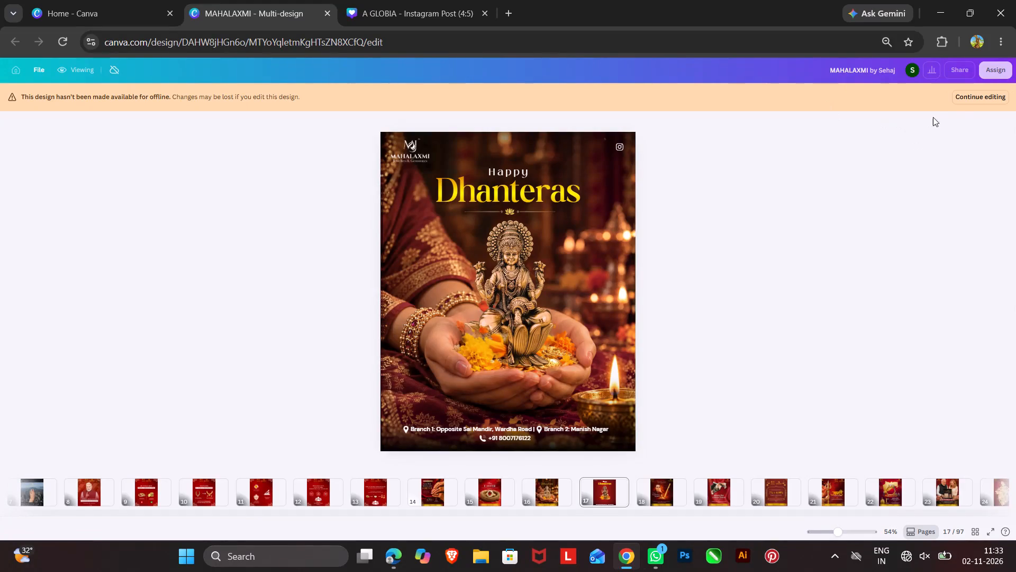
Resume editing the MAHALAXMI design from its offline viewing mode.
left_click(961, 102)
Reconnect the computer to the UCN_Mds office_5G Wi-Fi network and return to the MAHALAXMI design.
left_click(909, 566)
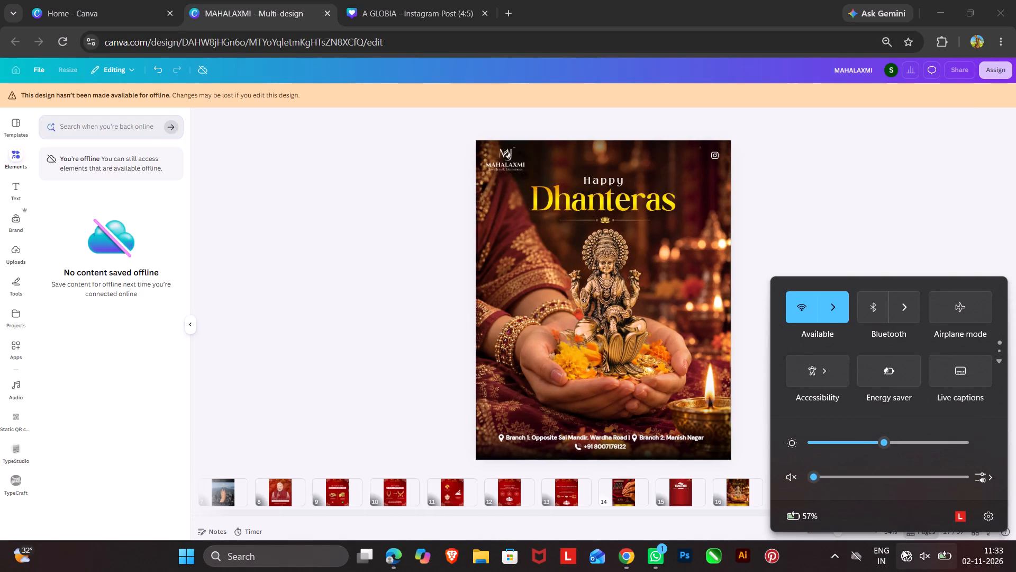
left_click(849, 302)
left_click(844, 304)
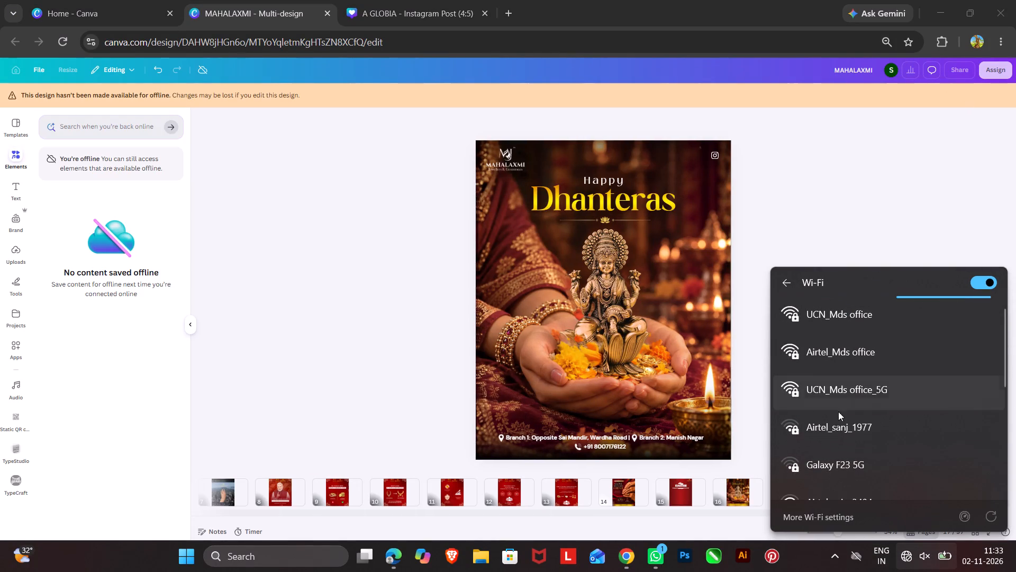
left_click(852, 392)
left_click(922, 444)
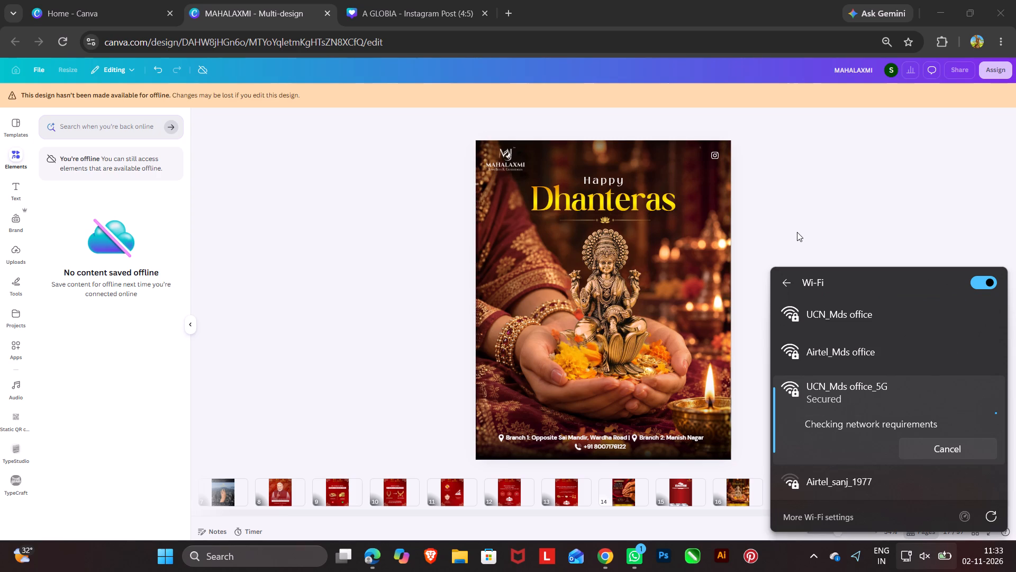
left_click(841, 219)
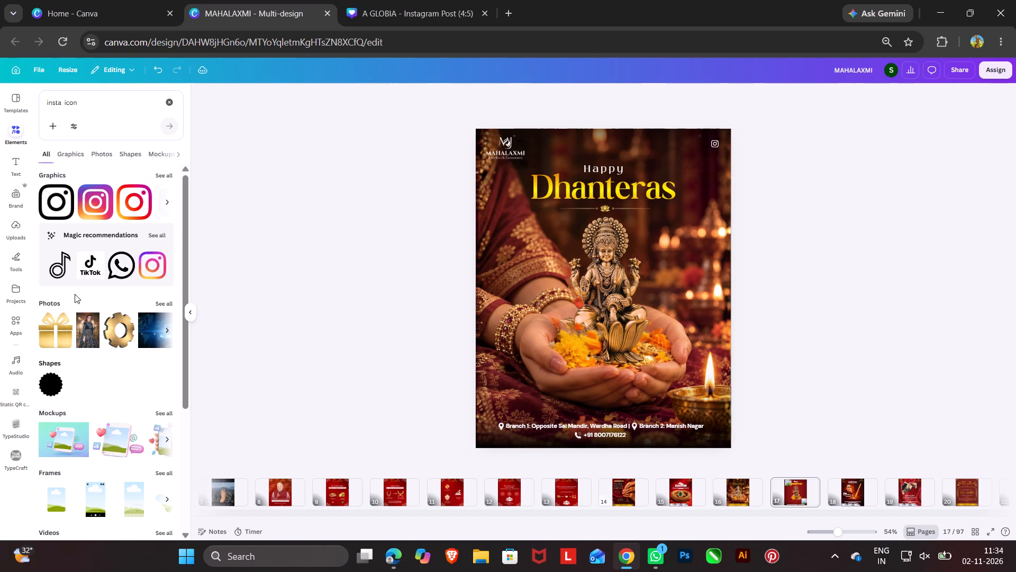
Switch to the Pinterest app and open its home feed.
left_click(774, 556)
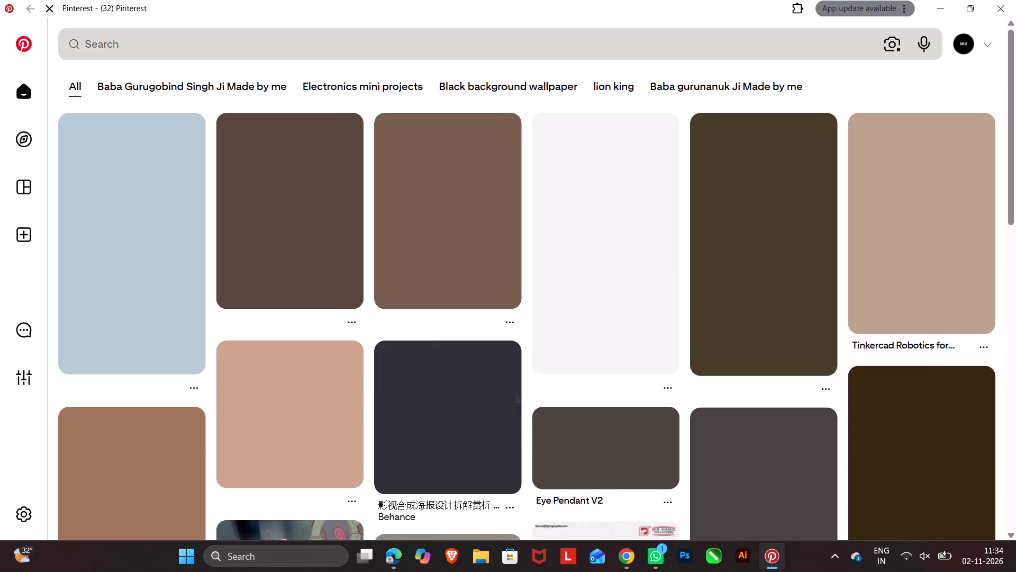
Switch to Pinterest and search for "happy dhanteras for jewellery".
left_click(458, 43)
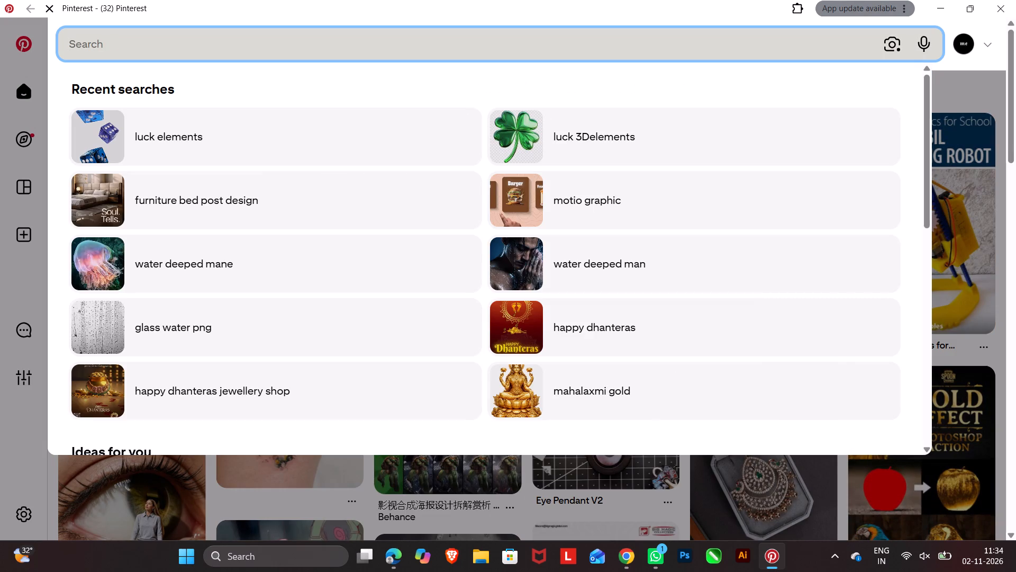
left_click(684, 324)
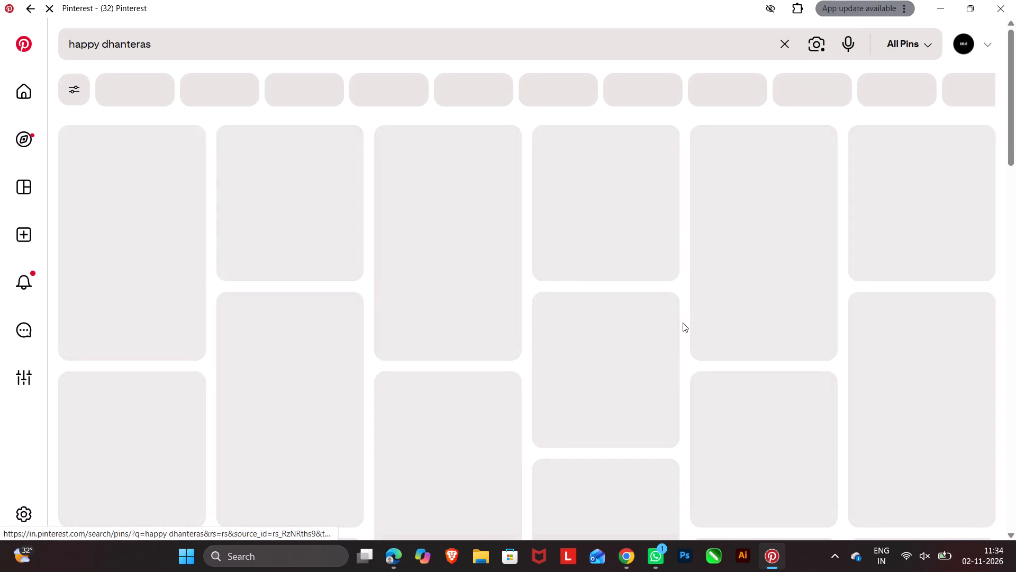
left_click(188, 47)
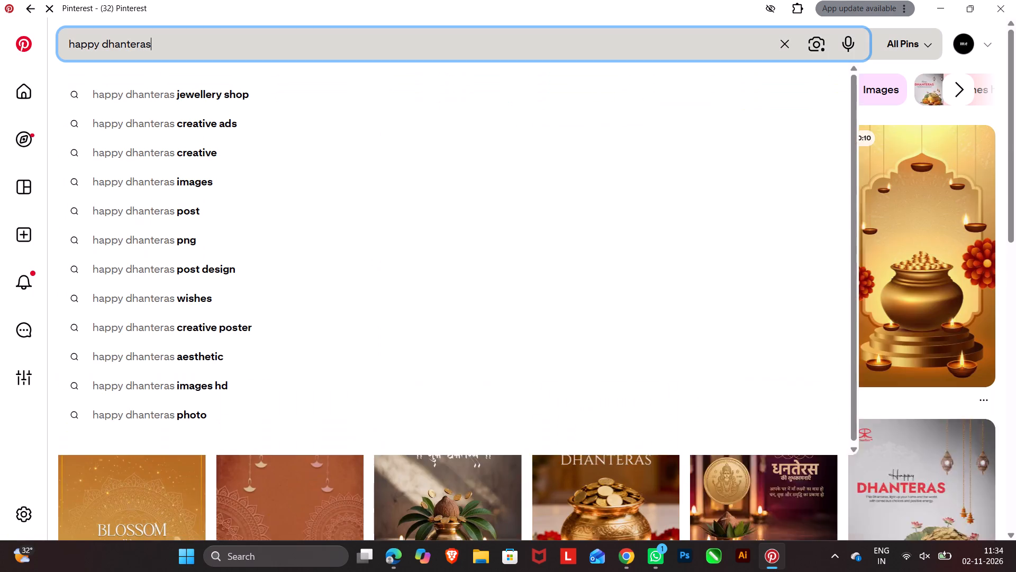
key("space")
type("for")
key("space")
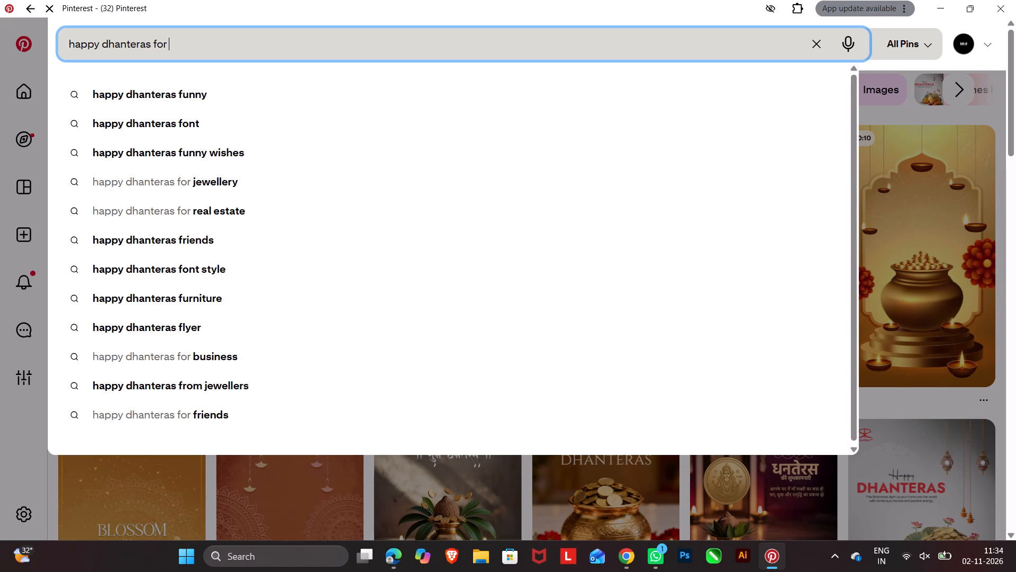
left_click(183, 99)
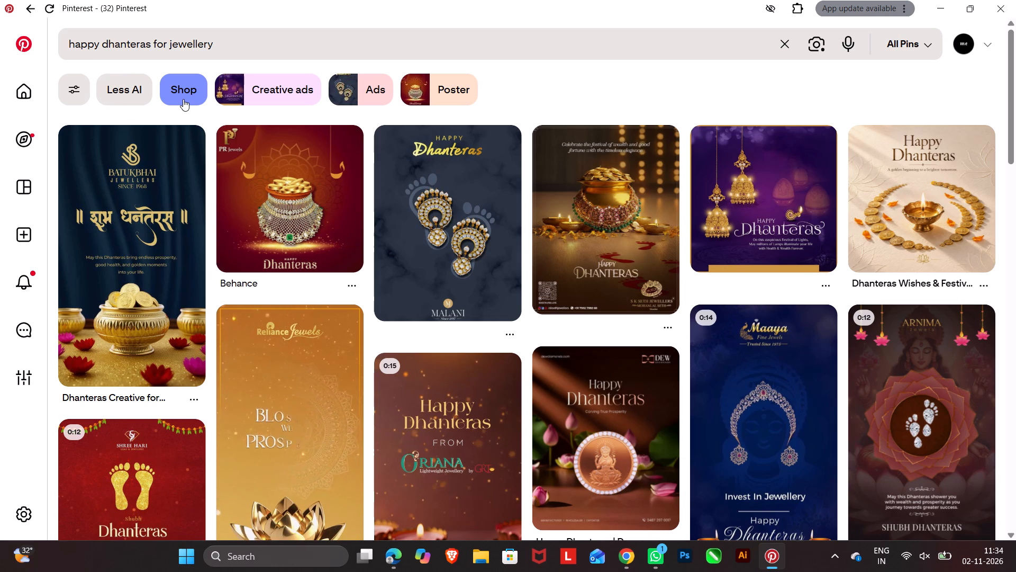
Browse the Dhanteras jewellery results and open the navy Kanha necklace pin to inspect its image.
scroll(721, 280, "down", 3)
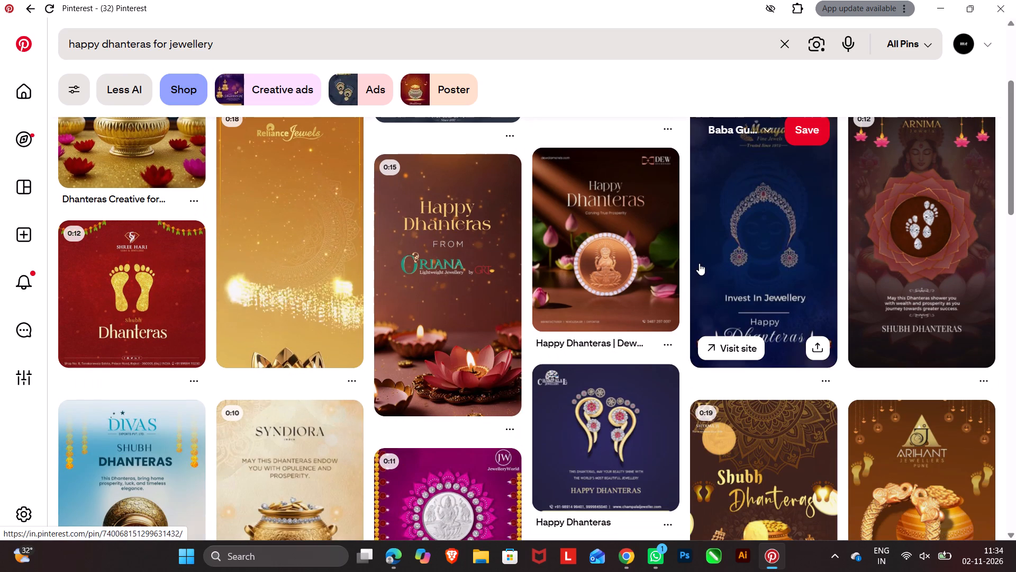
scroll(536, 333, "down", 6)
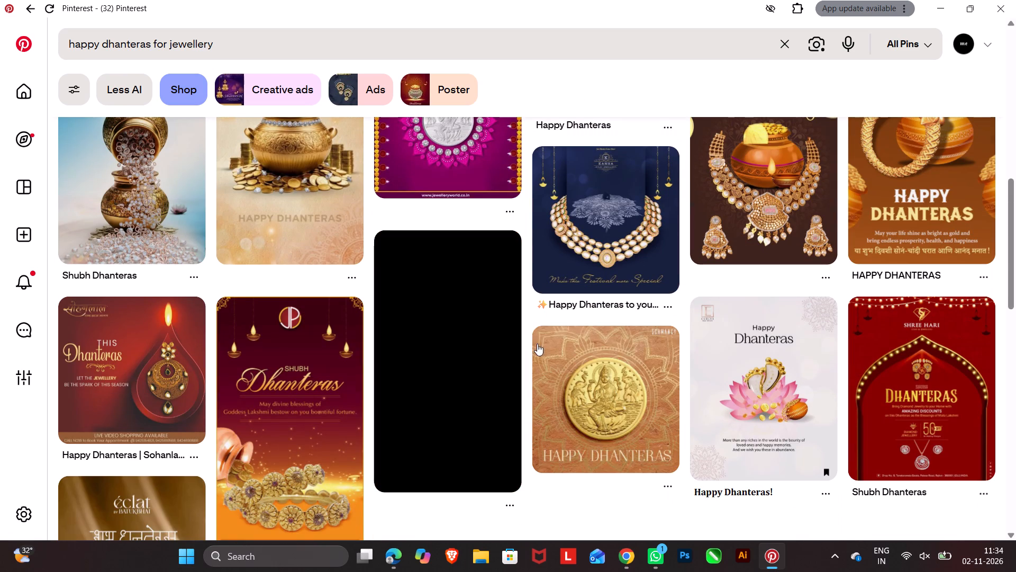
scroll(560, 360, "up", 2)
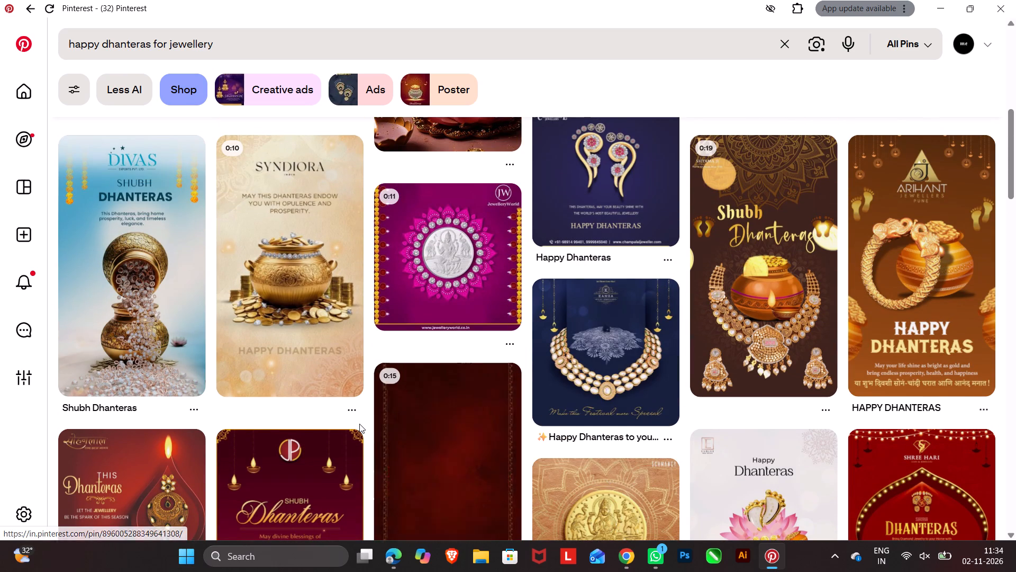
left_click(613, 354)
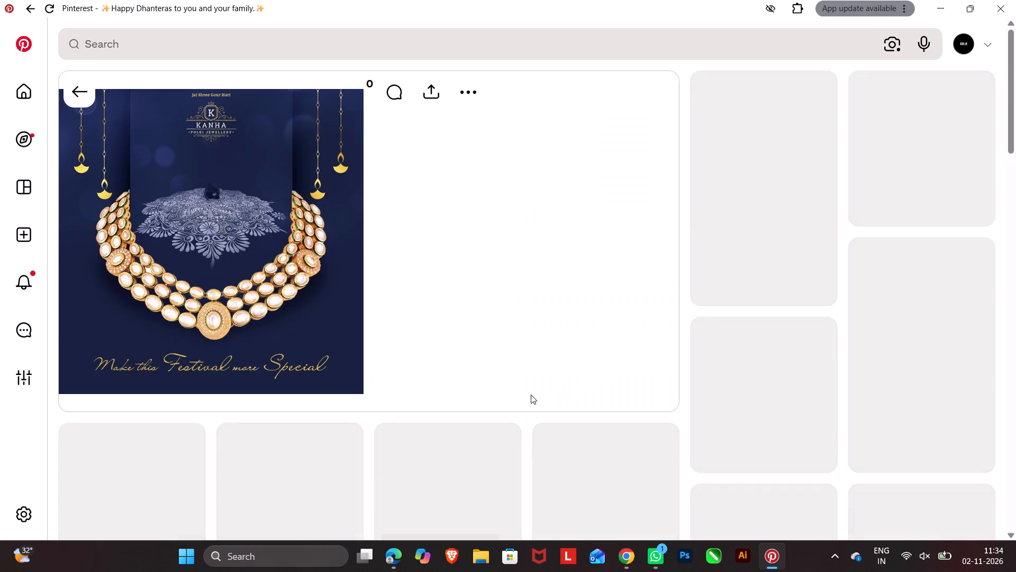
right_click(216, 236)
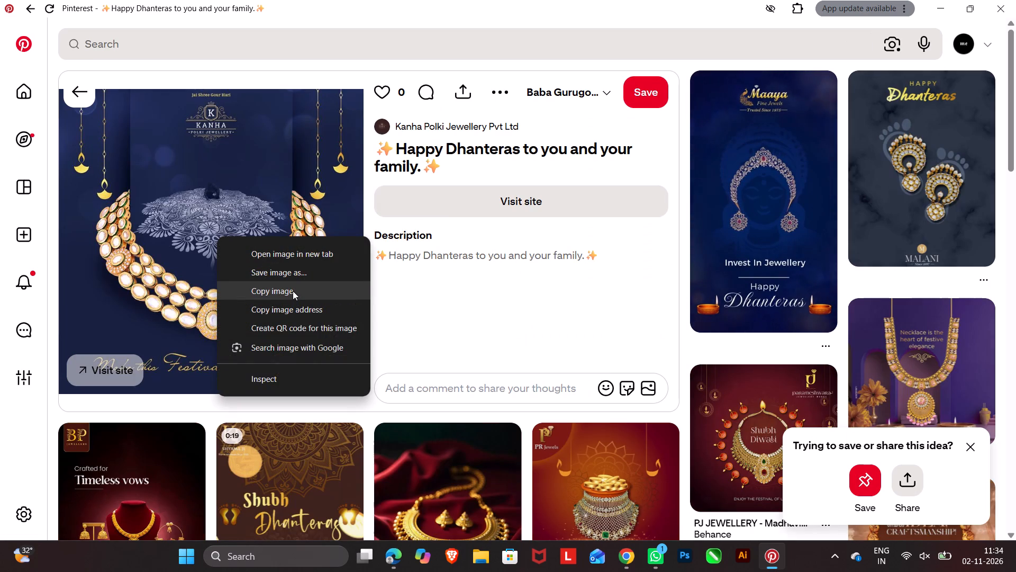
left_click(511, 315)
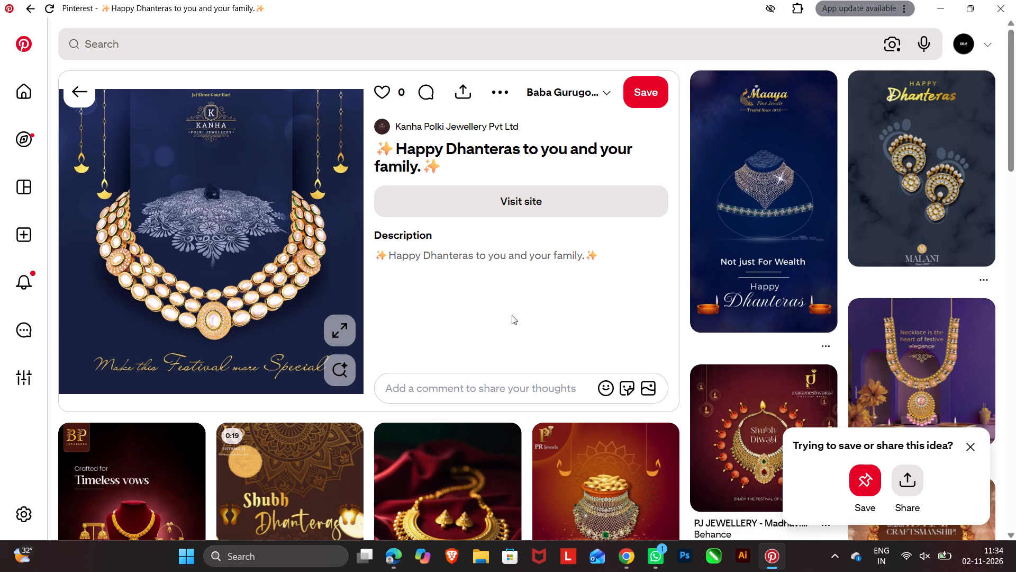
Look through the pins related to the Kanha post and check the Gupta Ji Jewellers Dhanteras pin for layout ideas.
scroll(503, 301, "down", 4)
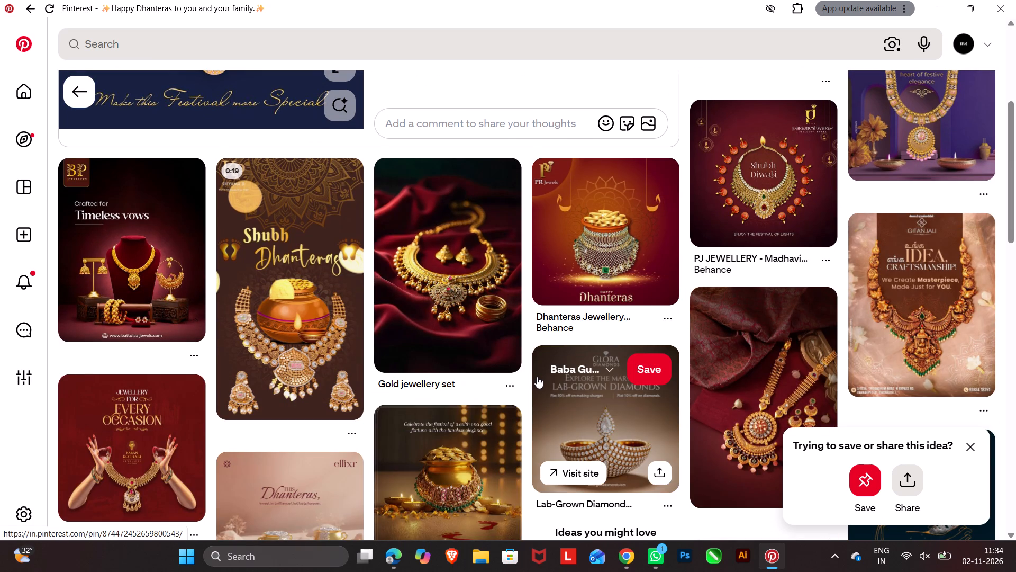
scroll(537, 376, "down", 1)
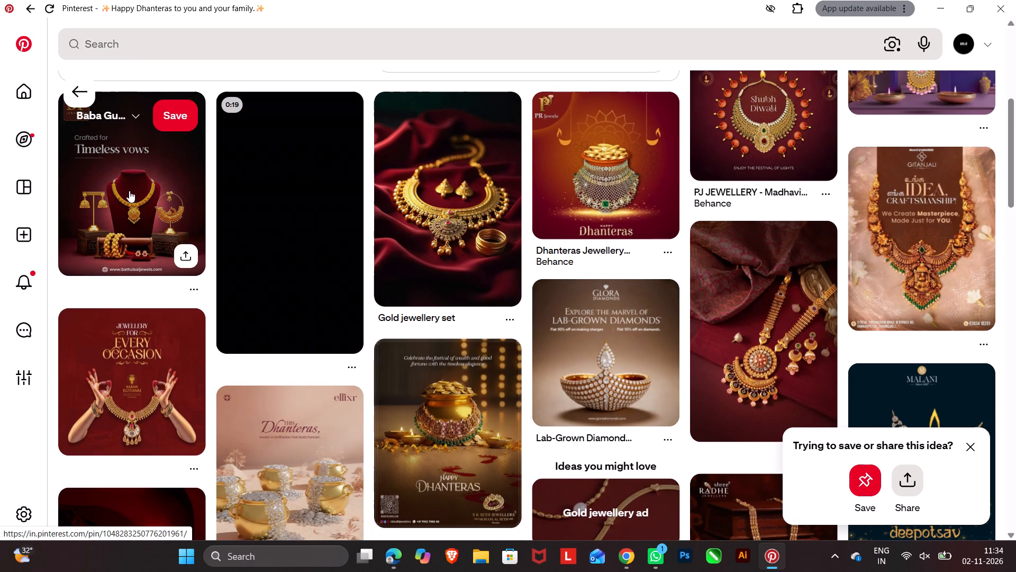
scroll(257, 193, "down", 4)
scroll(273, 269, "up", 3)
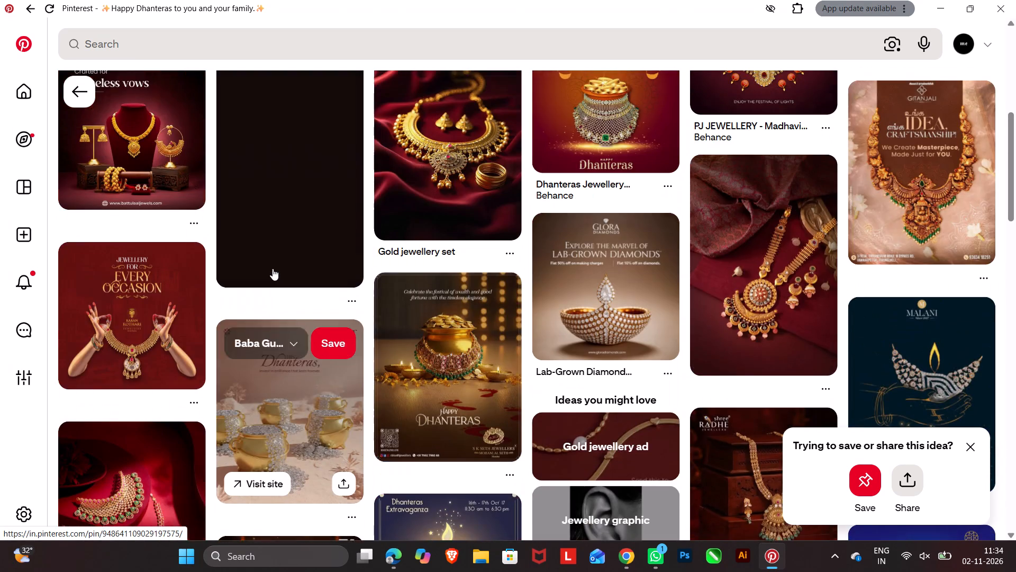
scroll(273, 268, "down", 5)
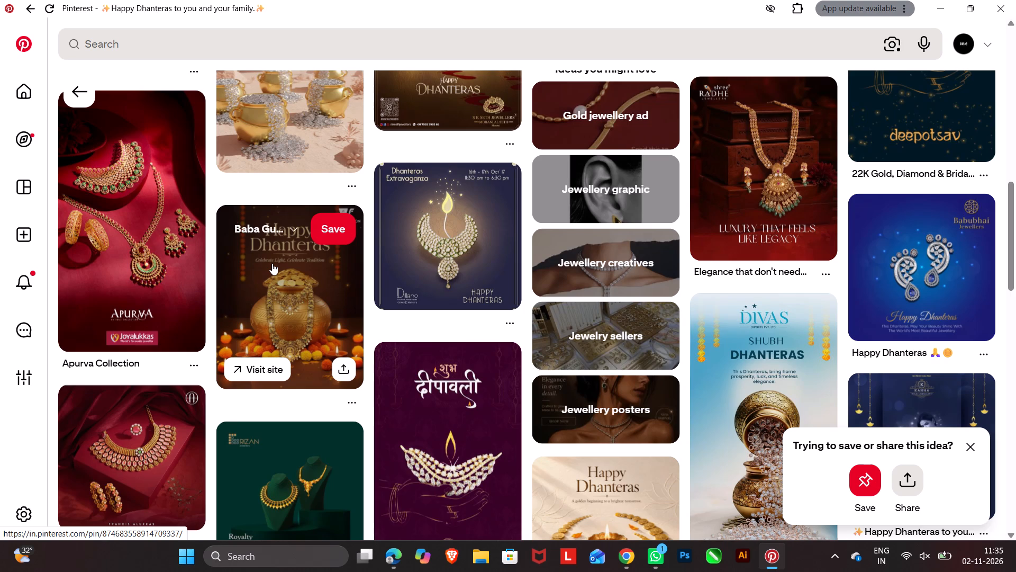
scroll(415, 253, "down", 5)
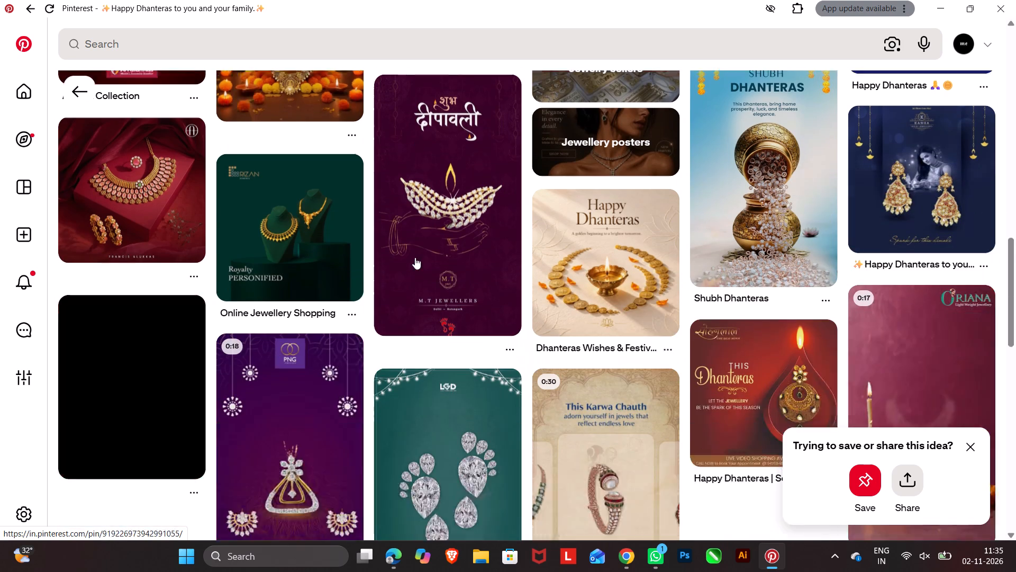
scroll(627, 359, "down", 6)
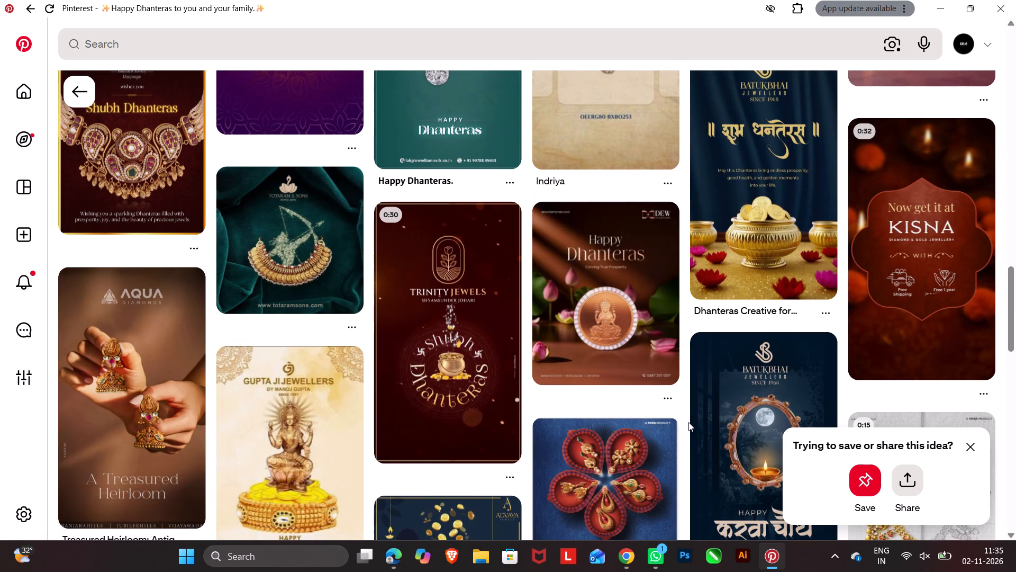
scroll(682, 424, "down", 2)
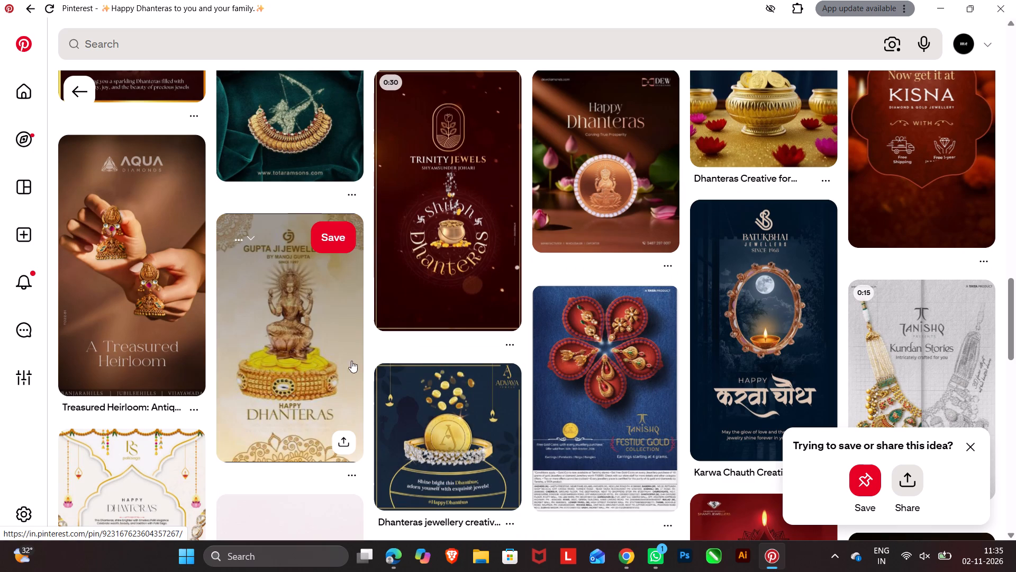
left_click(302, 328)
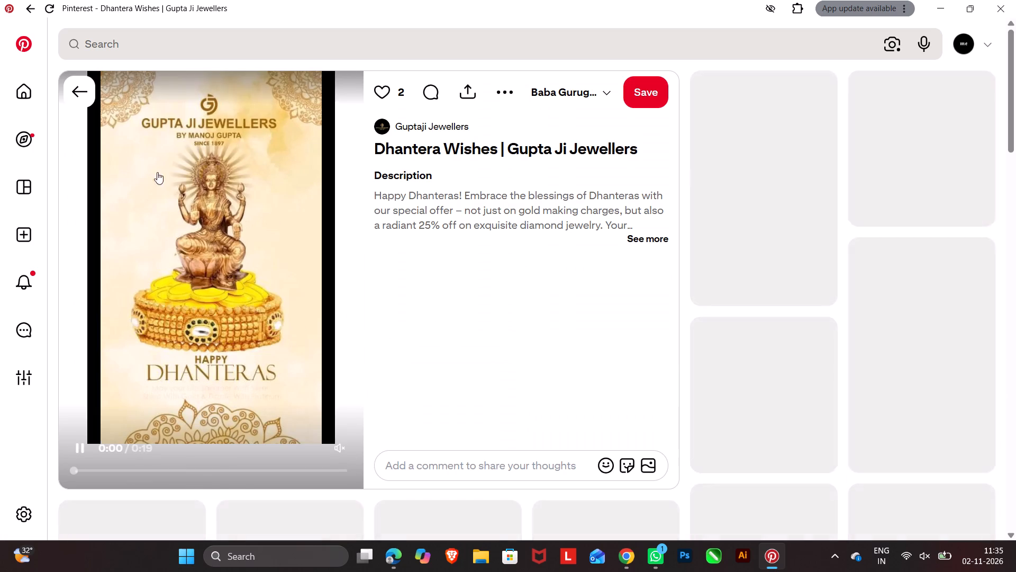
left_click(87, 95)
Examine more of the related Dhanteras and jewellery pins for a suitable post reference.
scroll(515, 374, "down", 5)
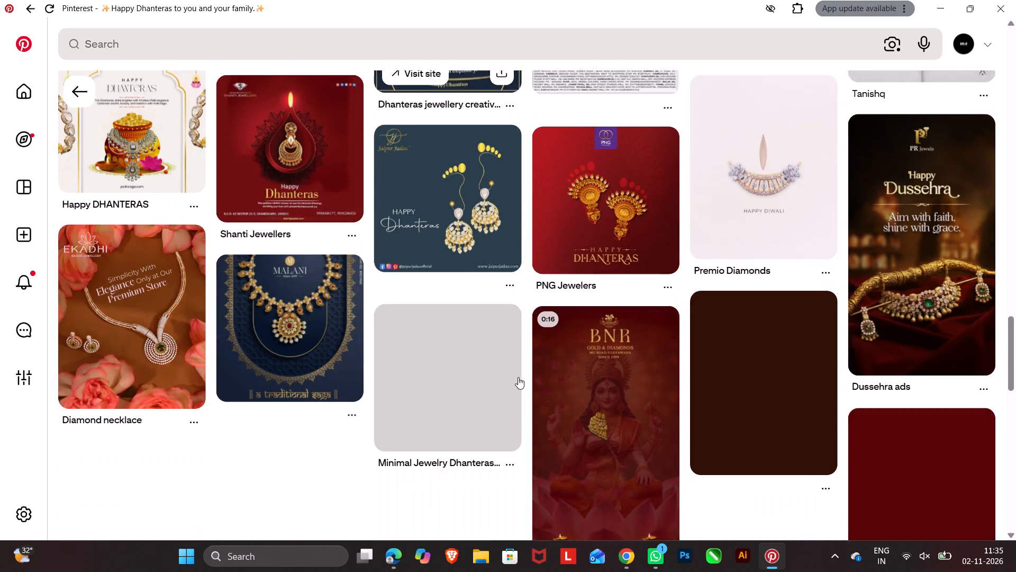
scroll(482, 395, "down", 5)
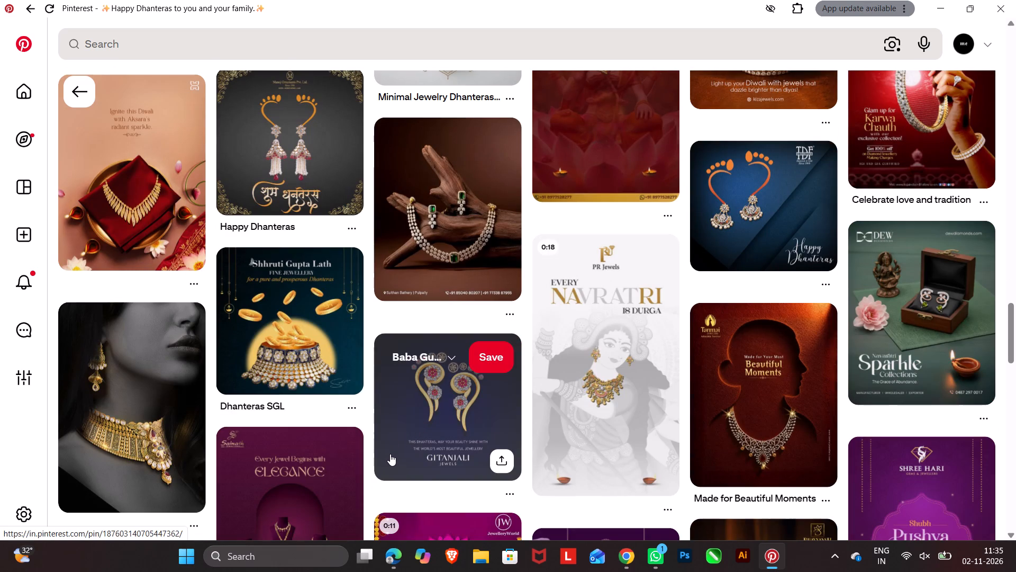
scroll(389, 460, "down", 4)
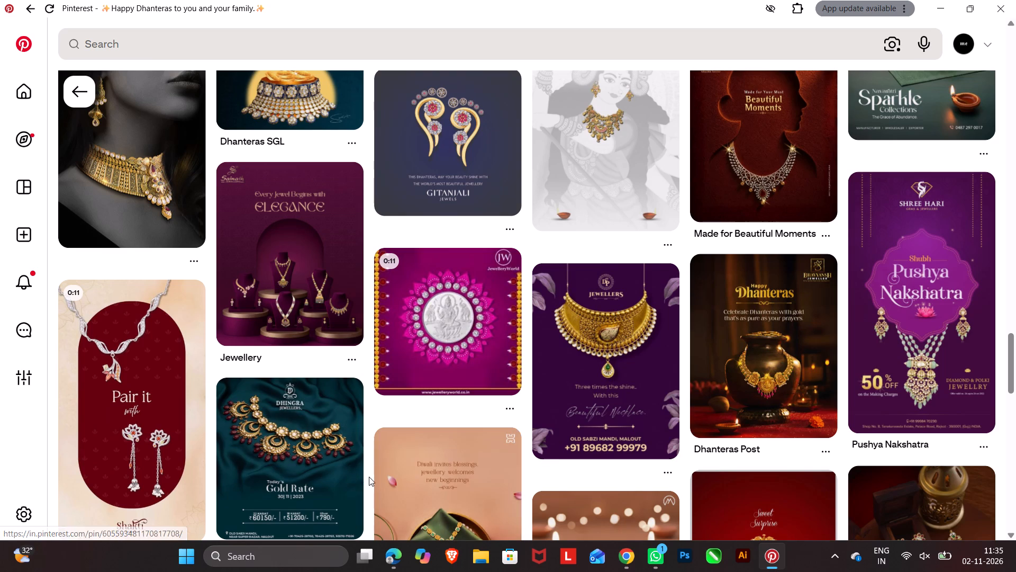
scroll(367, 479, "down", 6)
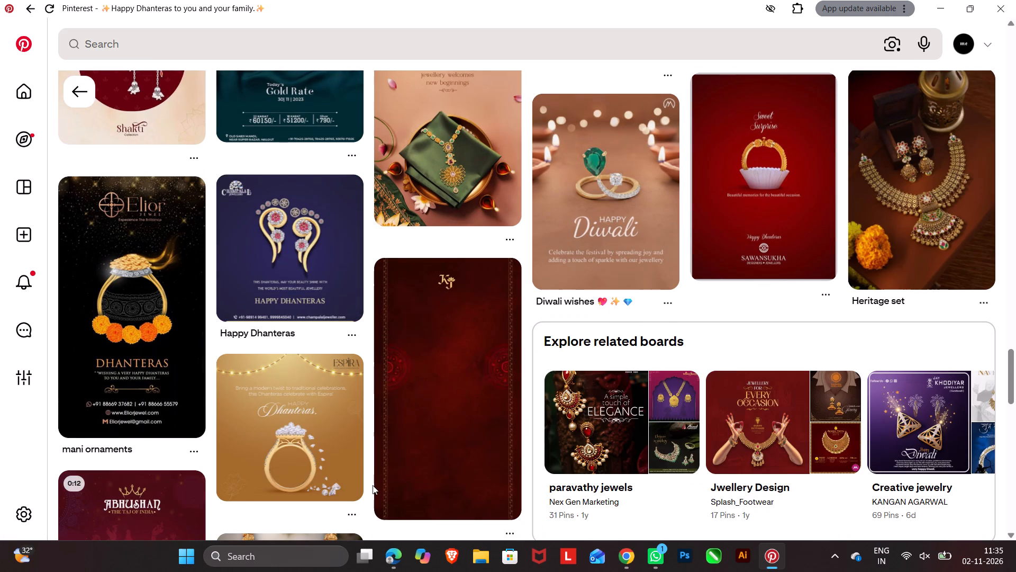
scroll(374, 486, "down", 4)
scroll(374, 488, "up", 3)
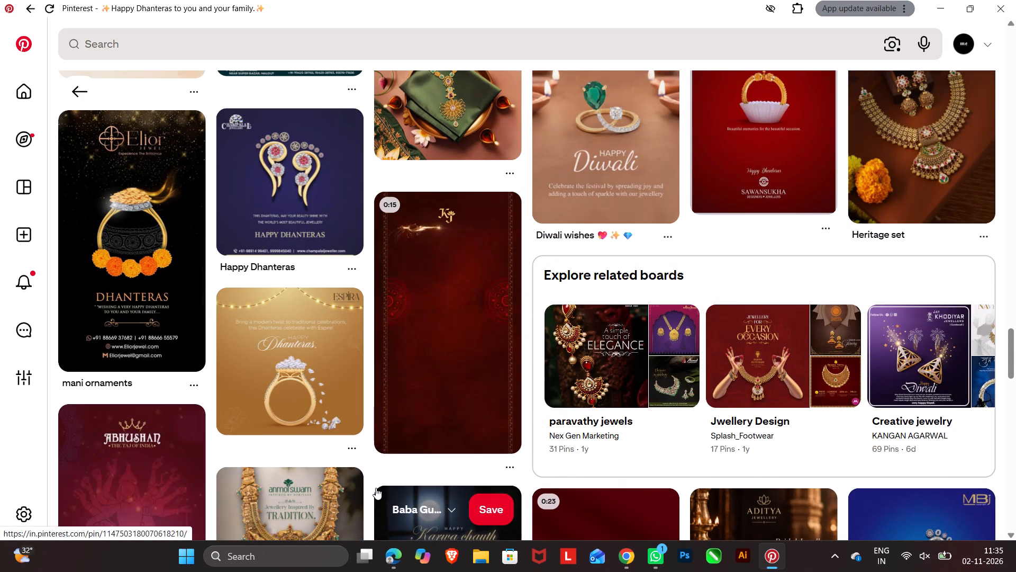
scroll(376, 488, "down", 4)
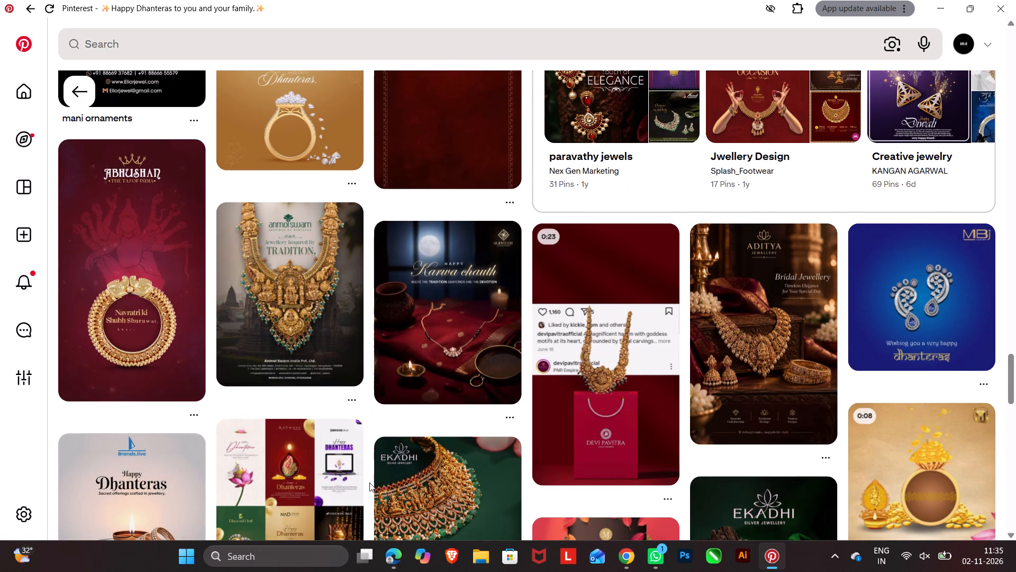
scroll(368, 483, "down", 4)
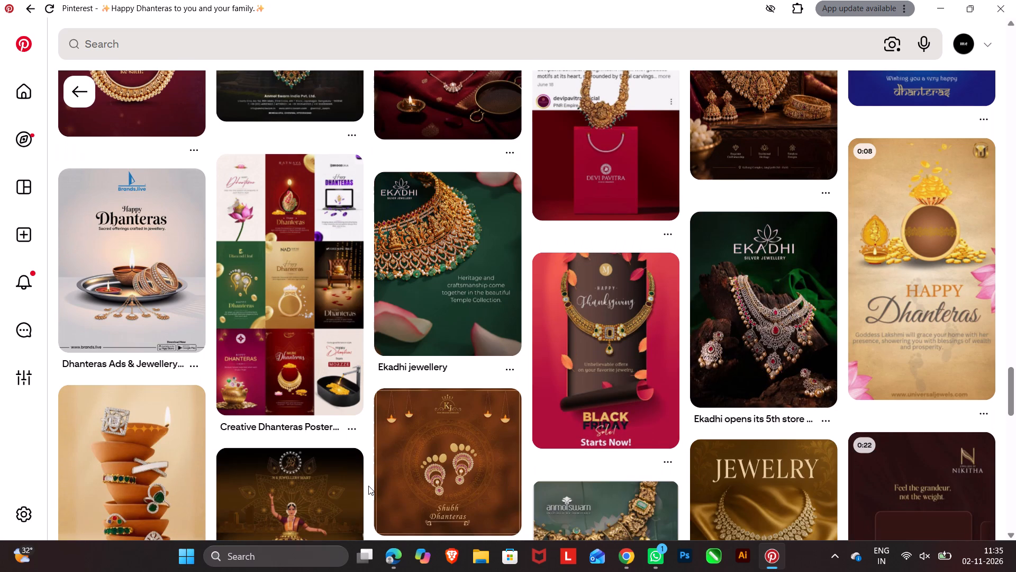
scroll(368, 486, "down", 3)
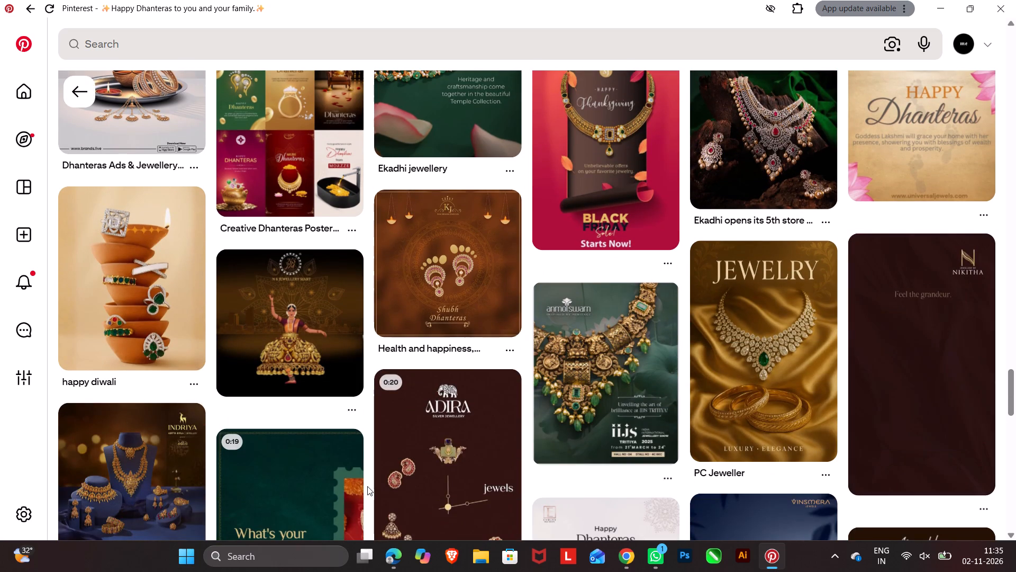
scroll(366, 486, "up", 14)
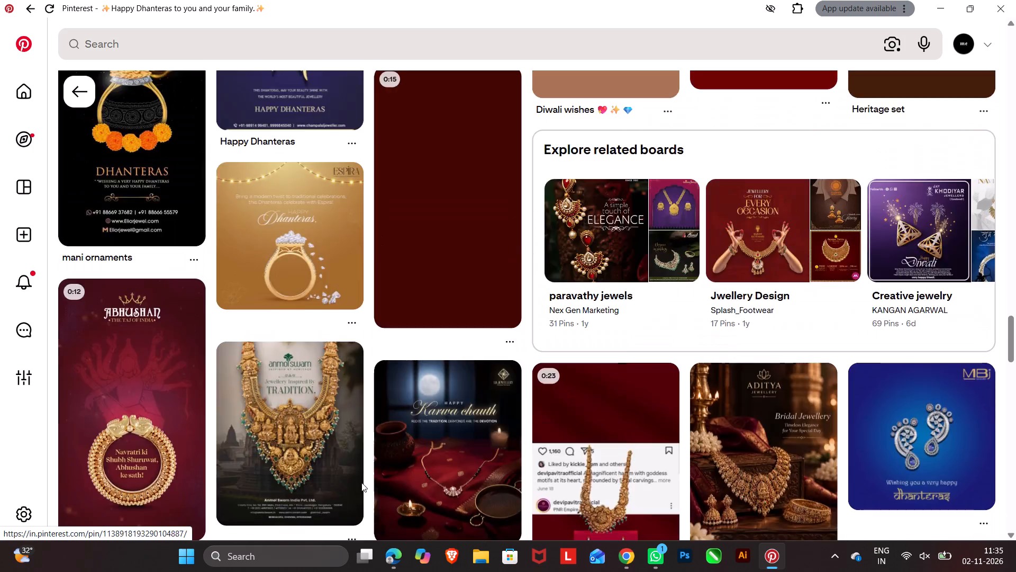
scroll(361, 482, "up", 19)
scroll(292, 475, "up", 11)
scroll(291, 472, "down", 10)
scroll(288, 472, "up", 7)
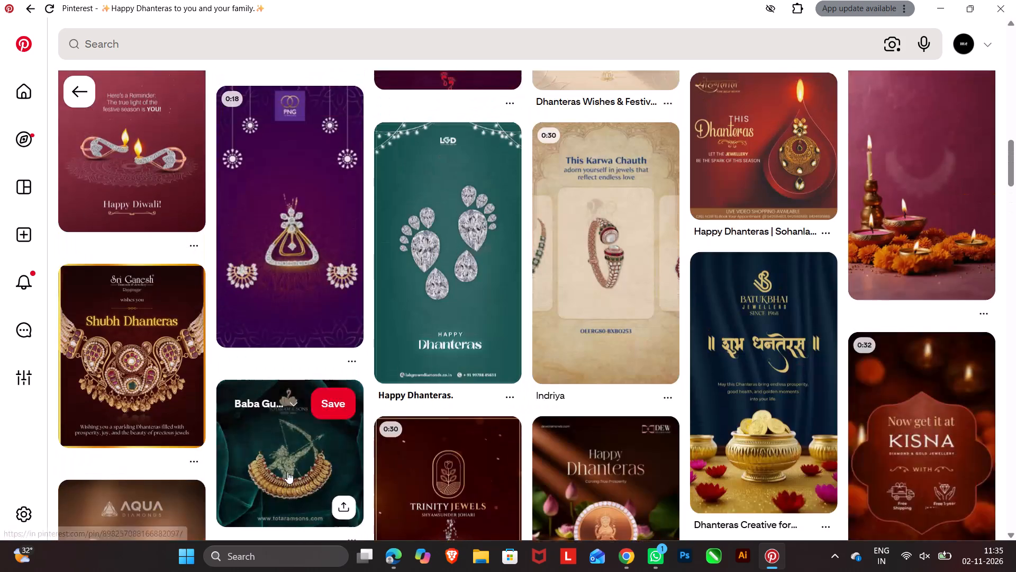
scroll(287, 472, "up", 20)
scroll(287, 472, "up", 14)
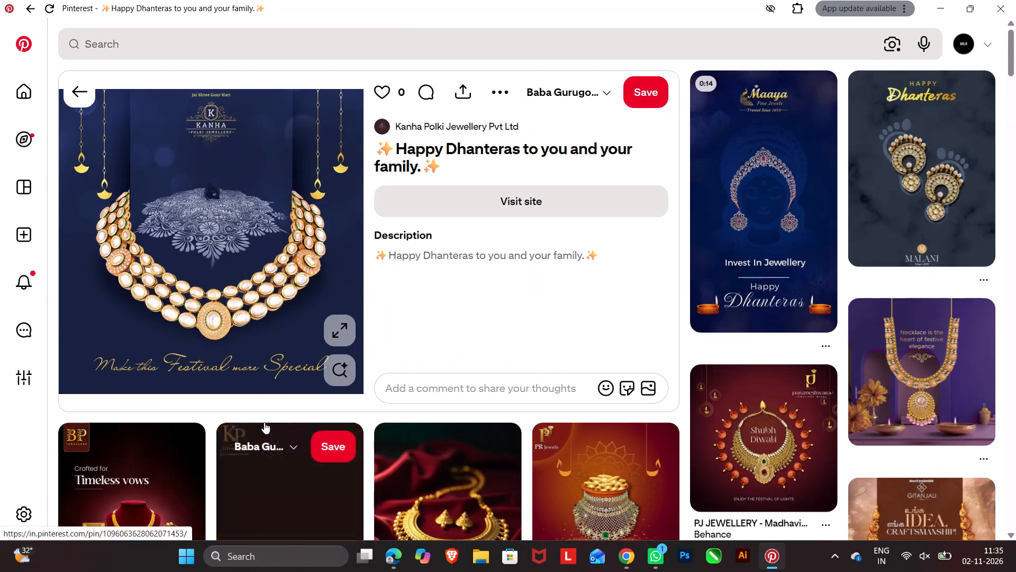
scroll(264, 422, "up", 5)
scroll(507, 357, "down", 5)
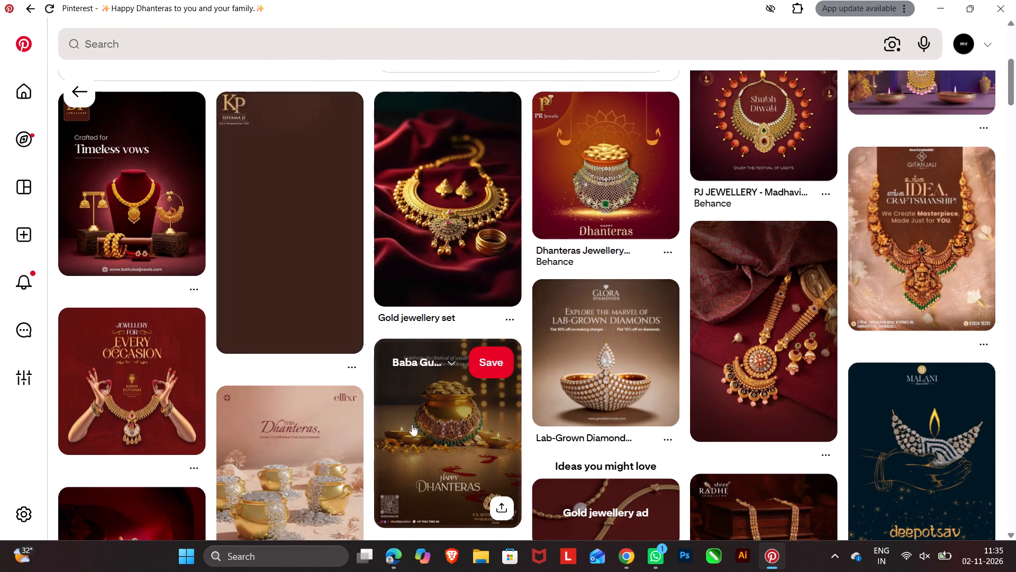
scroll(380, 442, "up", 1)
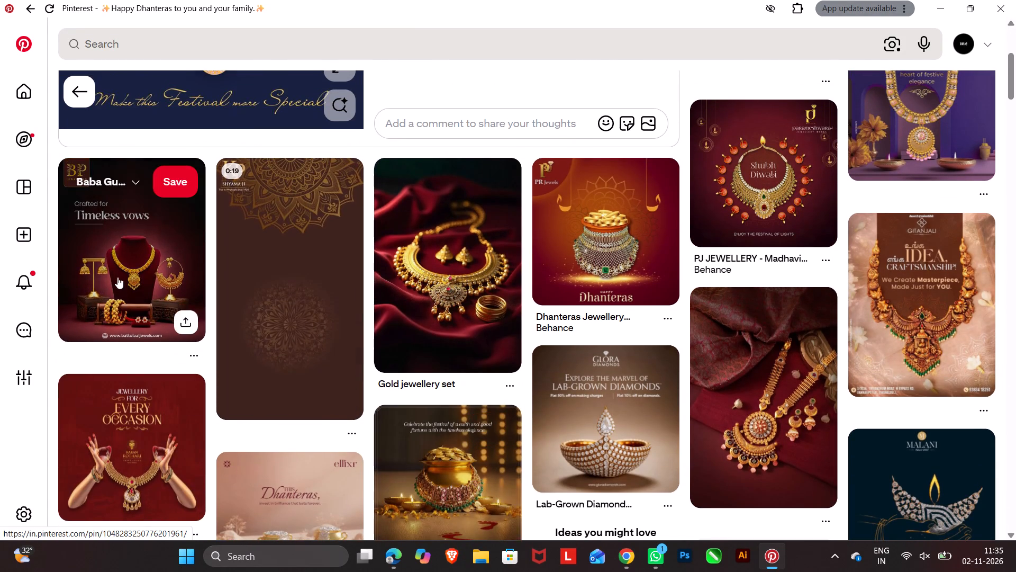
Open the BP Jewellers "Crafted for Timeless vows" pin and bring up the options for its image.
left_click(119, 274)
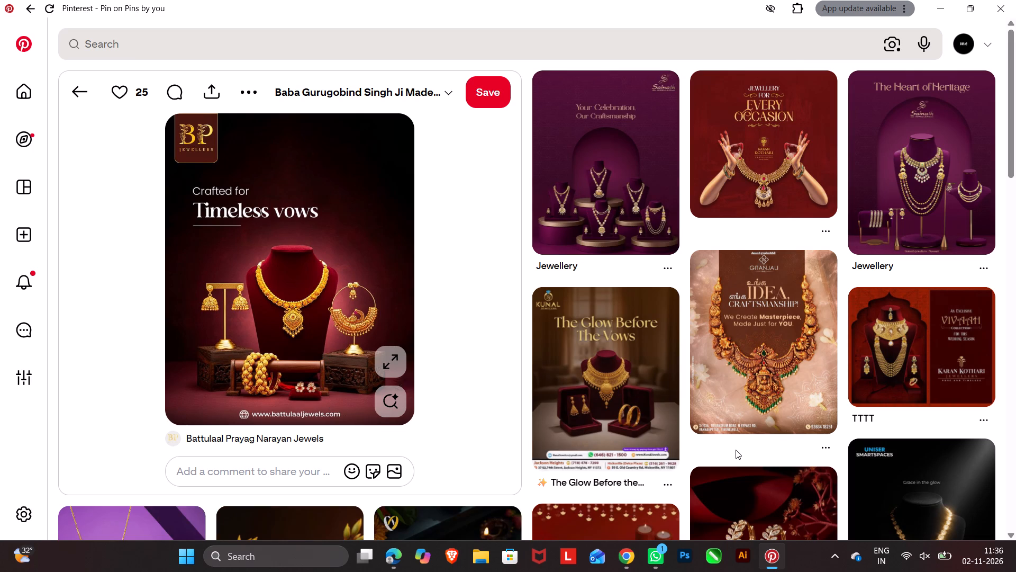
right_click(292, 293)
Copy the BP Jewellers "Timeless vows" pin image and switch to the MAHALAXMI design in Canva.
left_click(345, 350)
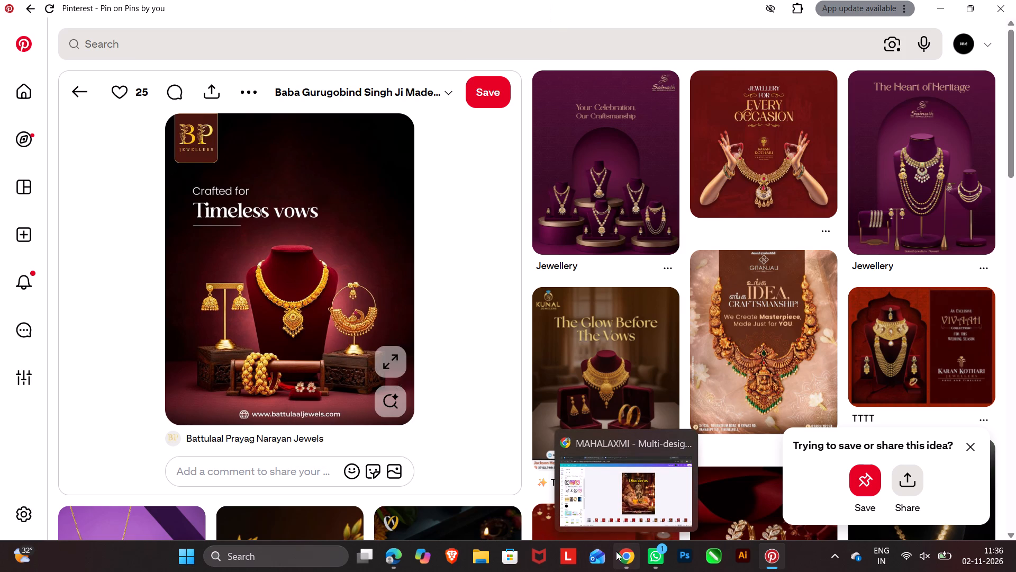
left_click(628, 559)
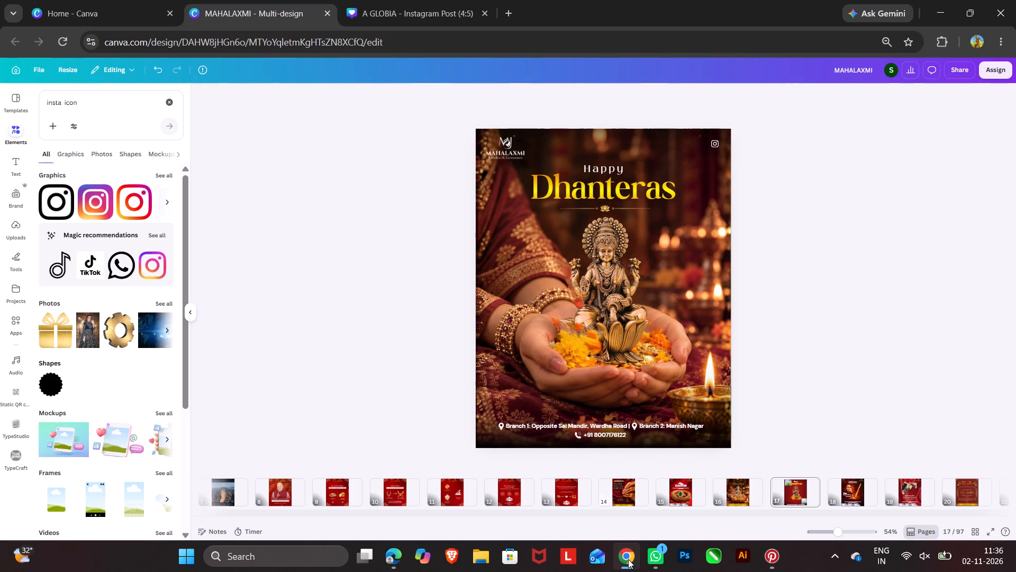
left_click(840, 371)
In the A GLOBIA Instagram post design, download only page 4, the "Who We Are" post, as a PNG.
left_click(446, 19)
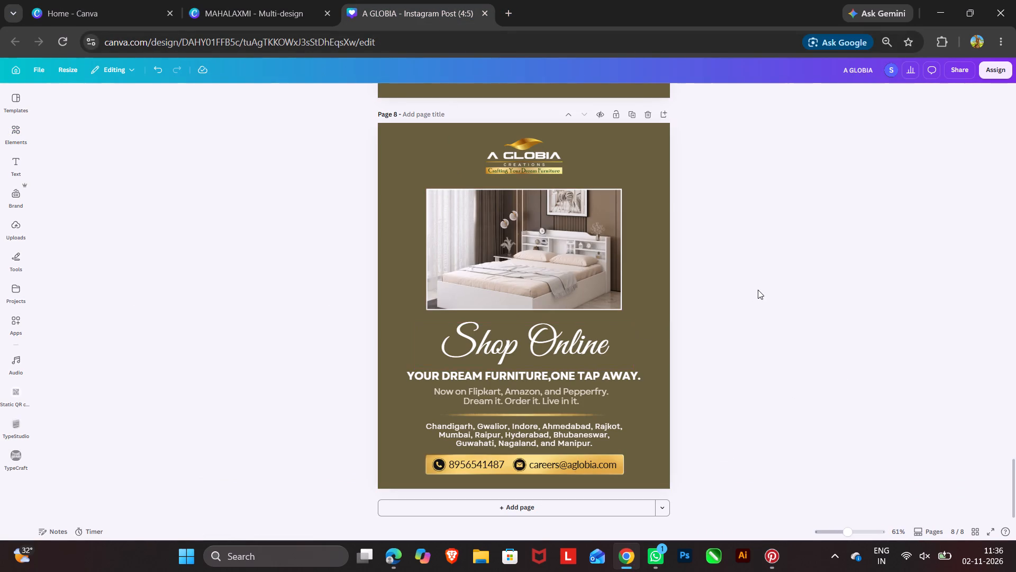
scroll(758, 338, "up", 17)
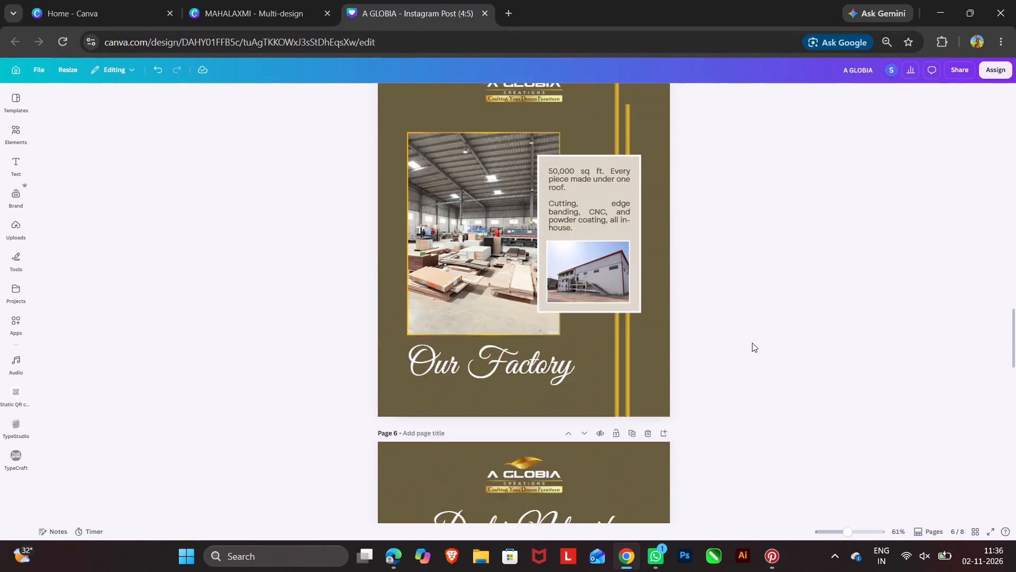
scroll(752, 343, "up", 7)
scroll(750, 344, "down", 2)
left_click(633, 278)
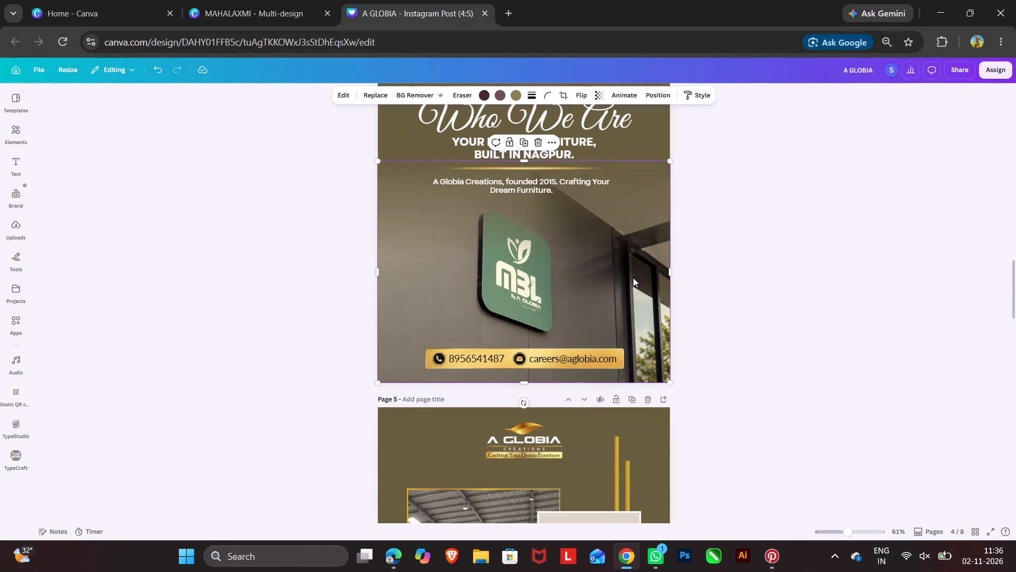
left_click(957, 65)
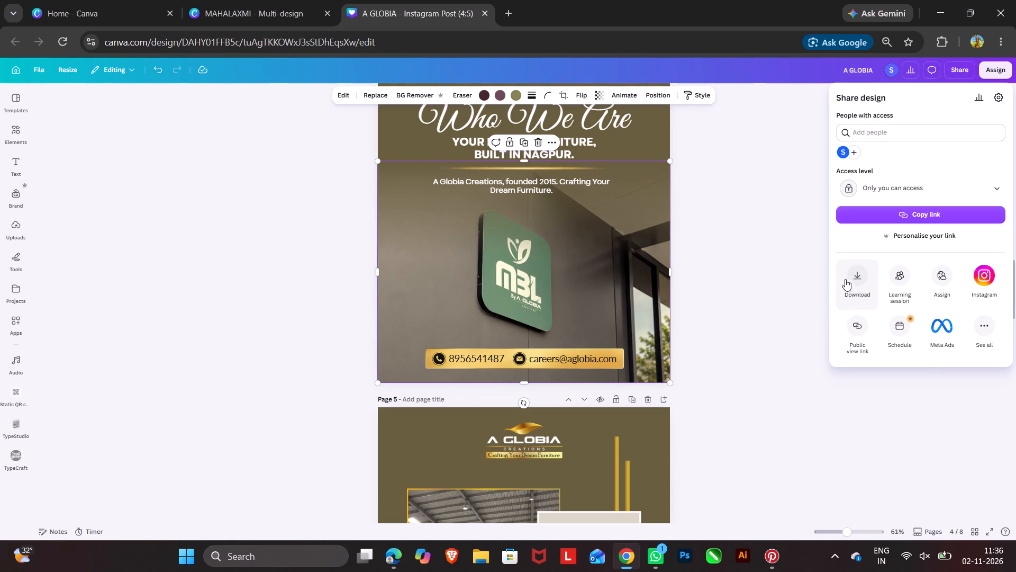
left_click(853, 278)
left_click(918, 278)
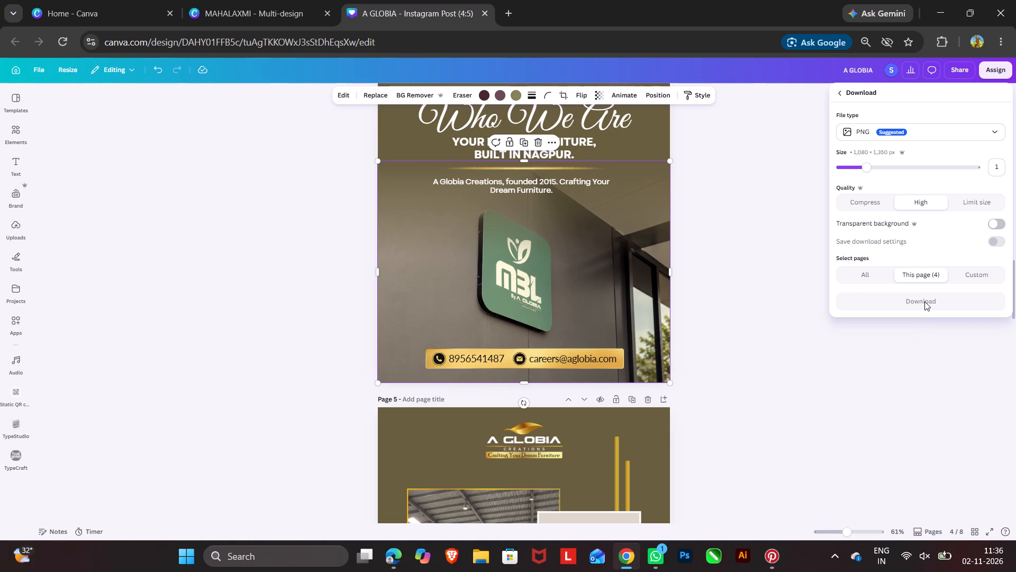
left_click(937, 297)
Select page 8, the "Shop Online" post, and bring up the design's sharing and download options.
scroll(702, 392, "down", 6)
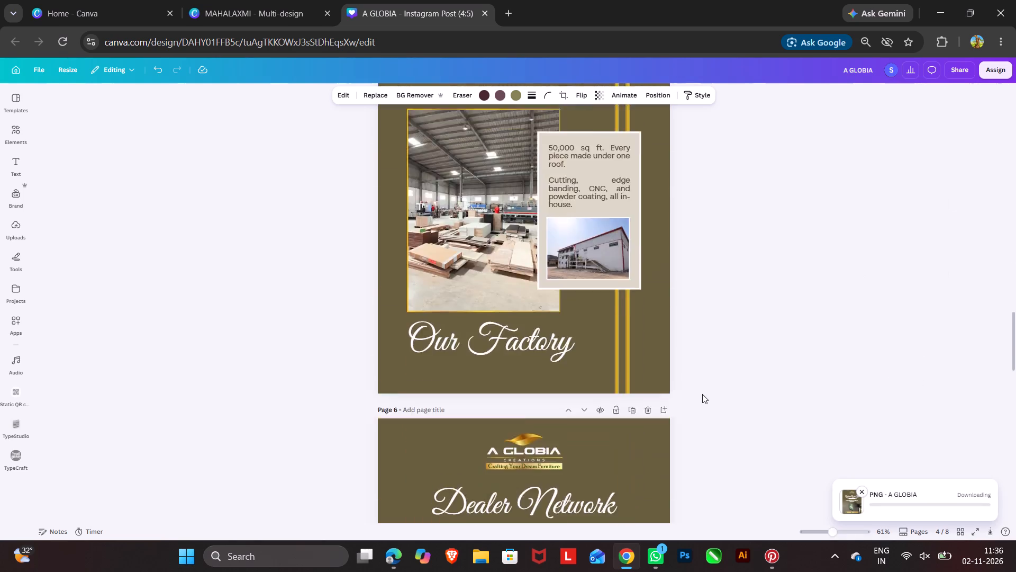
scroll(702, 394, "down", 20)
scroll(702, 394, "down", 7)
left_click(643, 416)
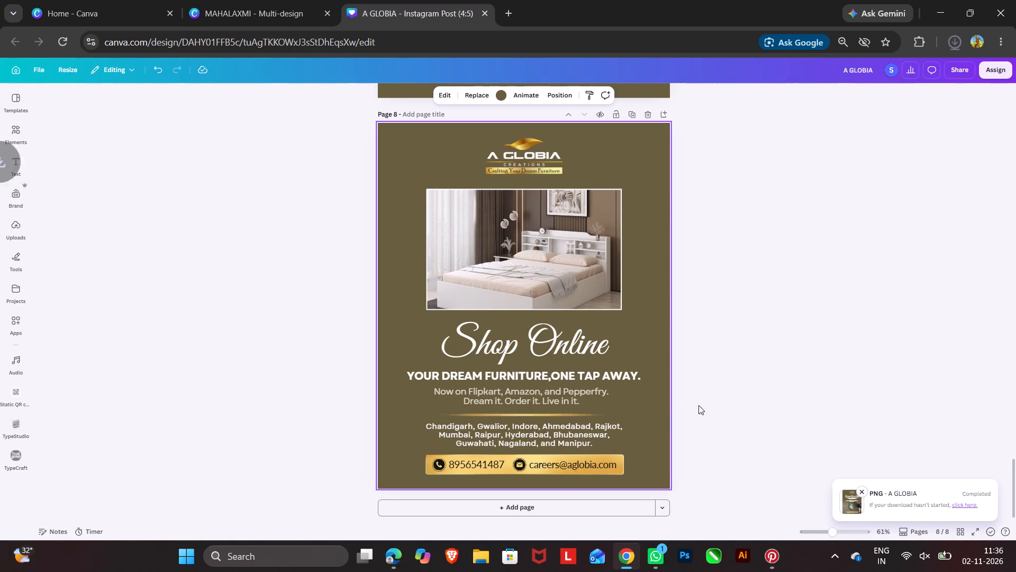
left_click(949, 64)
left_click(967, 67)
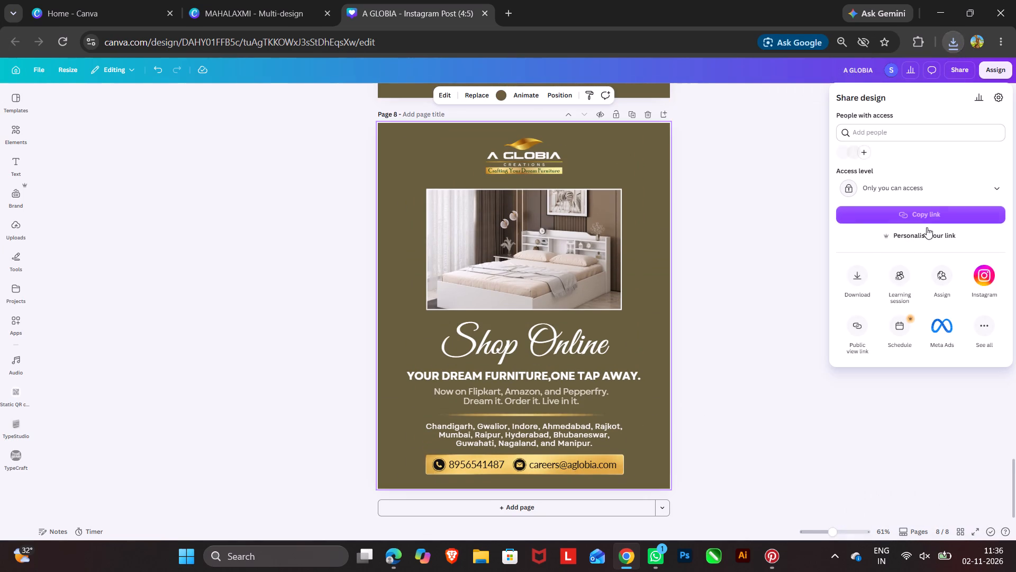
In Canva's A GLOBIA design, download only page 8, the Shop Online post, as a PNG.
left_click(863, 272)
left_click(924, 274)
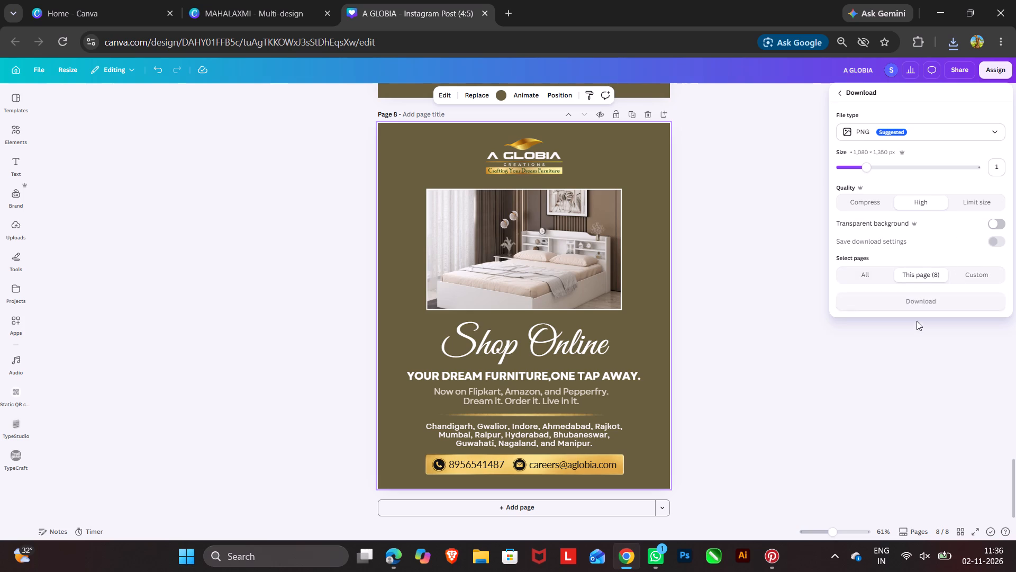
left_click(921, 301)
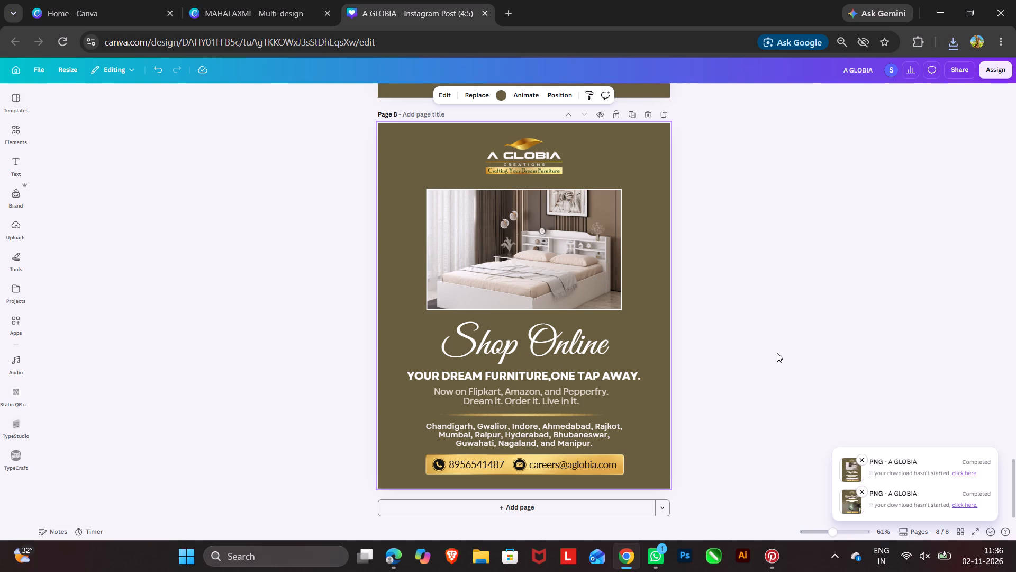
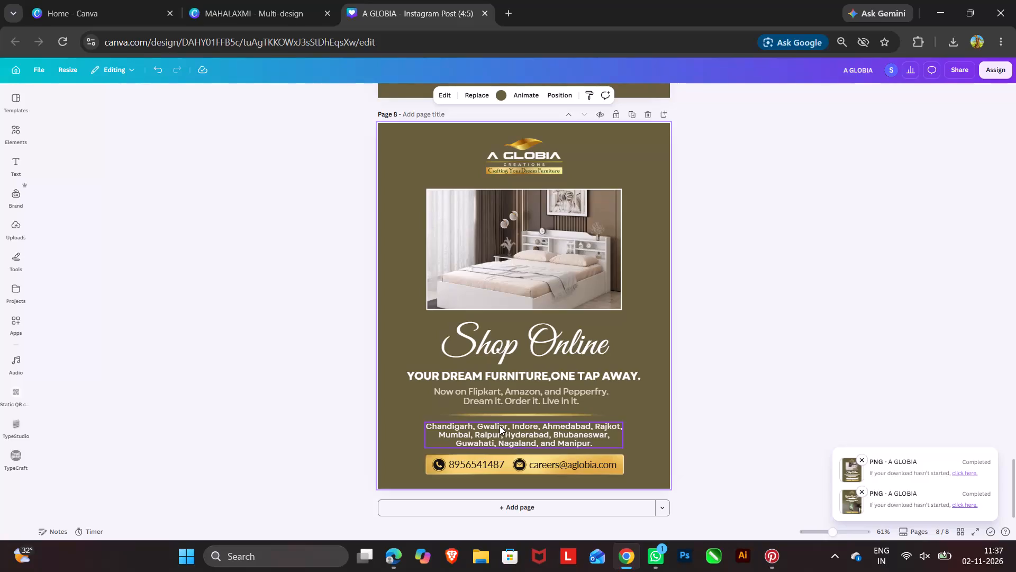
Delete the text block listing the cities from Chandigarh to Manipur on page 8's Shop Online post.
left_click(510, 432)
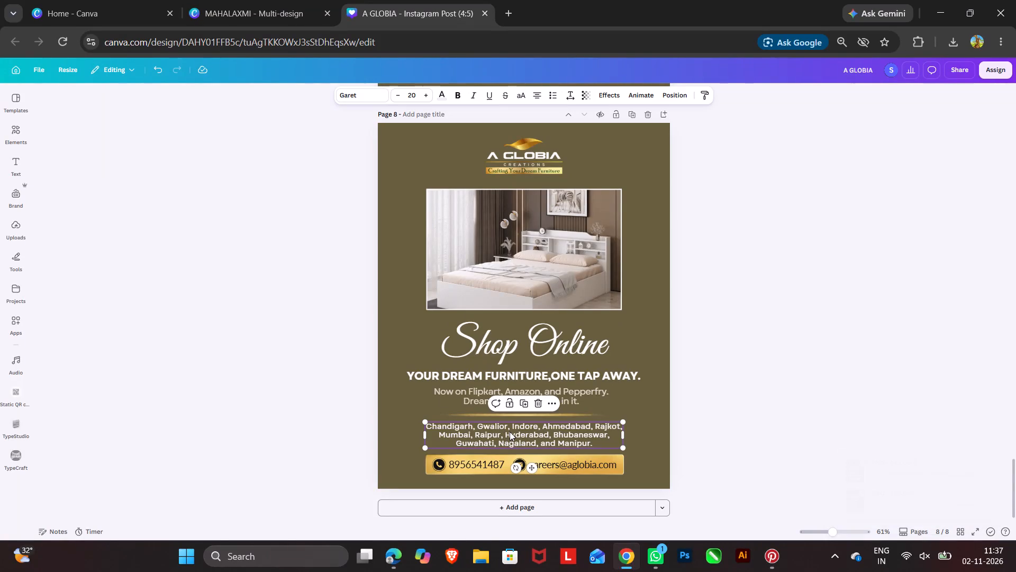
left_click(537, 401)
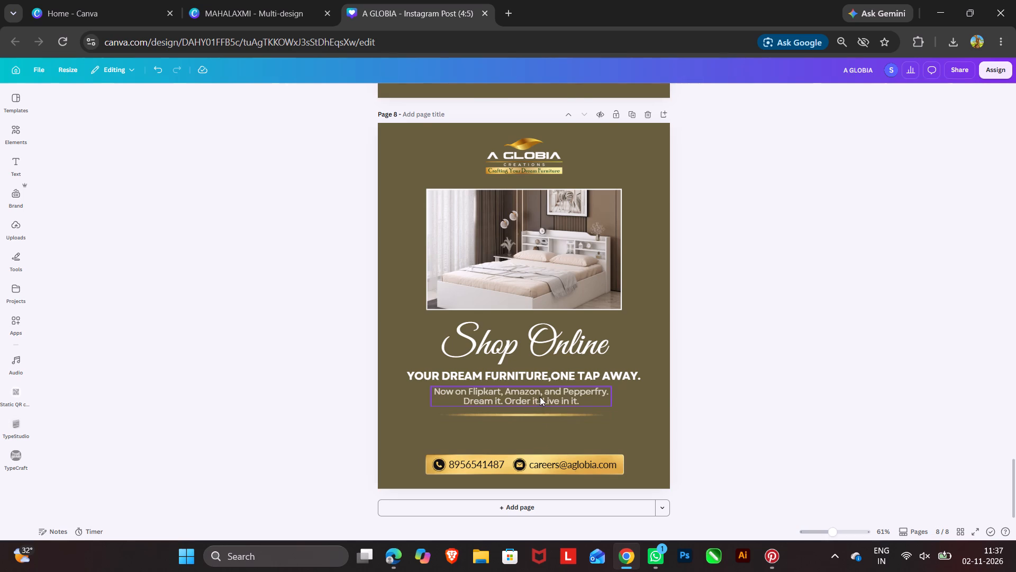
Move the "Now on Flipkart, Amazon, and Pepperfry" text below the gold divider, and shift the furniture headline and Shop Online title down above it.
left_click_drag(540, 397, 538, 434)
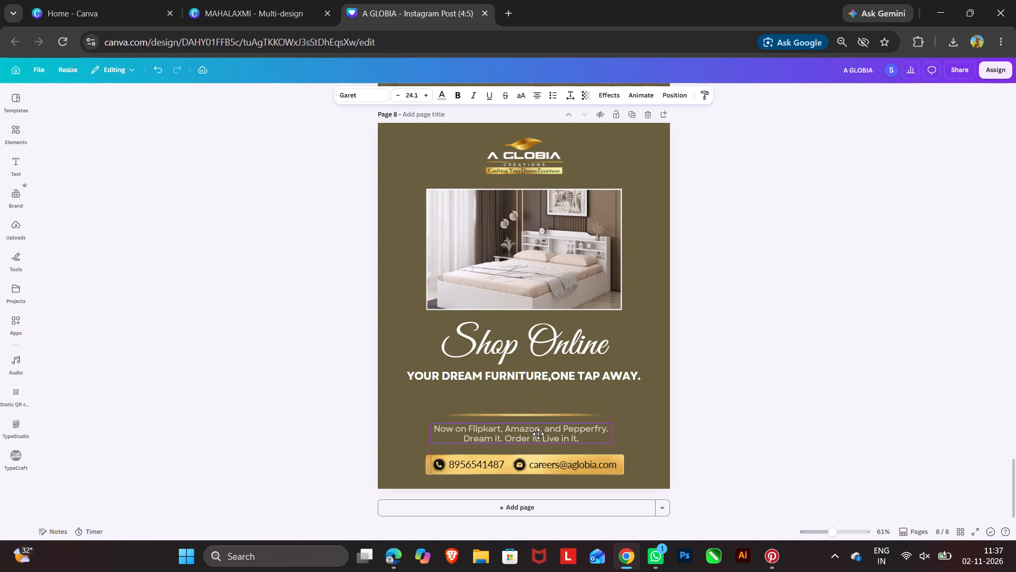
left_click_drag(538, 434, 537, 434)
left_click_drag(543, 372, 545, 392)
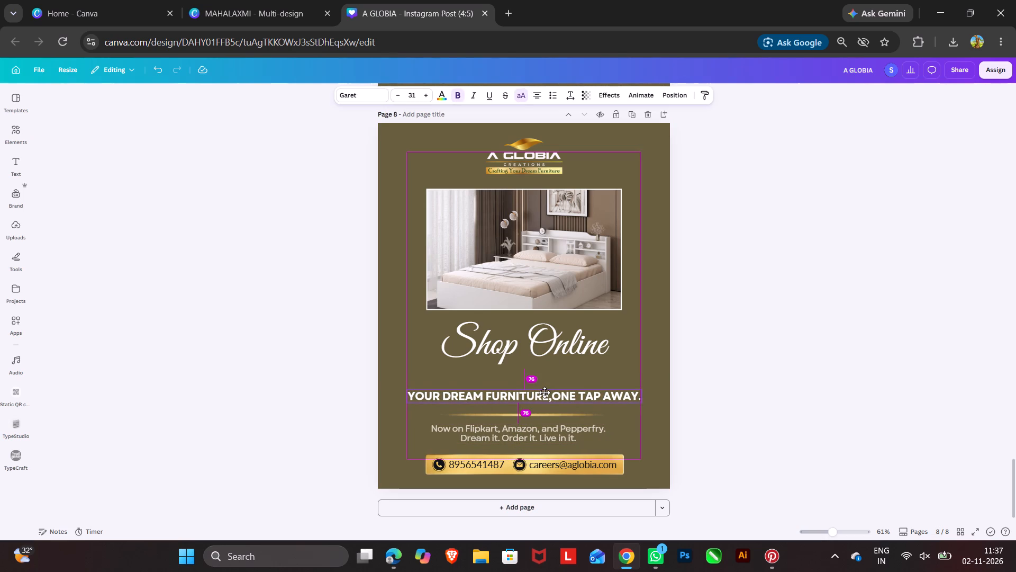
left_click_drag(545, 392, 545, 394)
left_click_drag(554, 346, 555, 366)
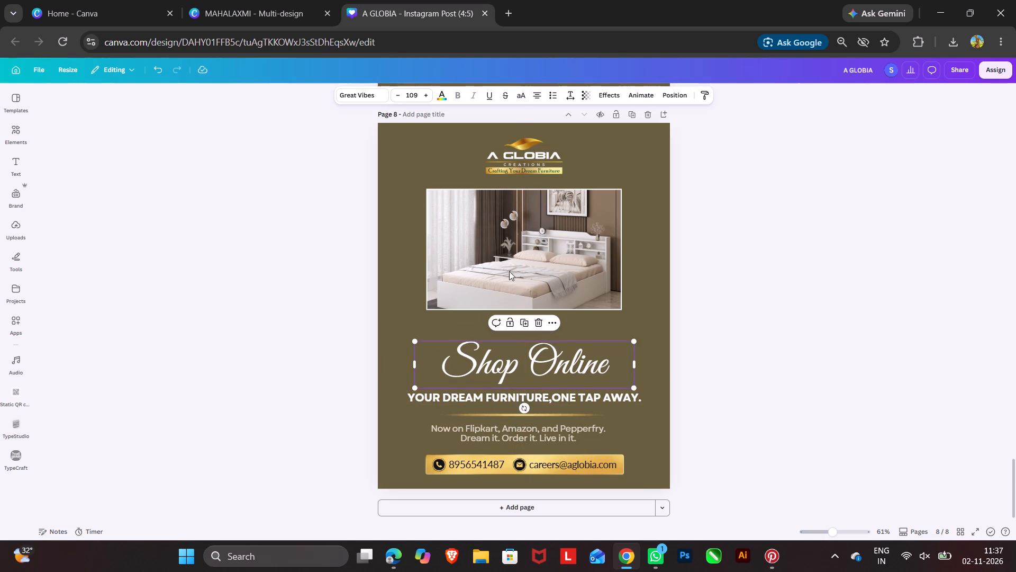
Reposition the bed photo just above the Shop Online title and enlarge it to about 867 × 538, matching the headline's width.
left_click(504, 244)
left_click_drag(466, 289, 462, 308)
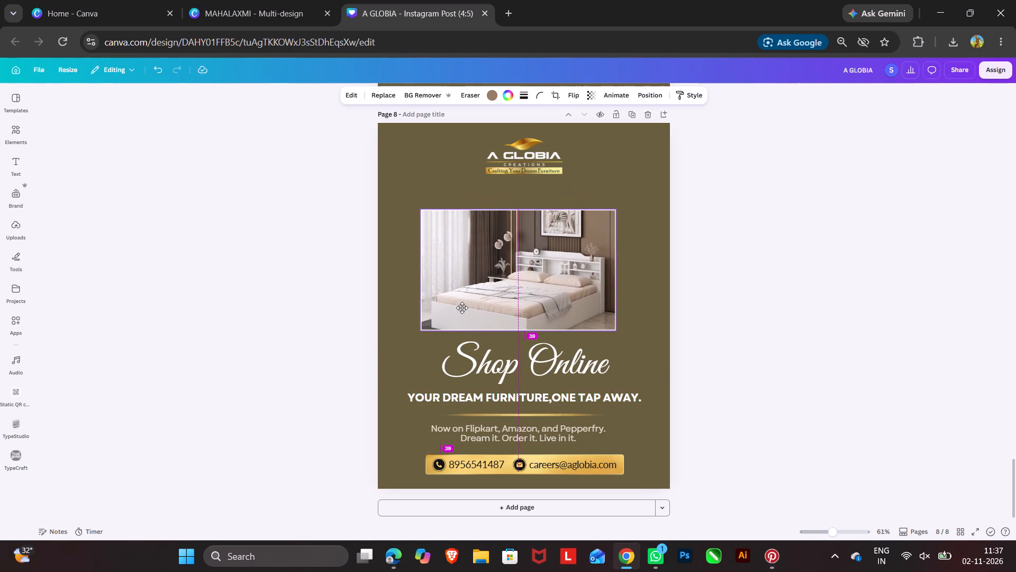
left_click_drag(462, 308, 446, 308)
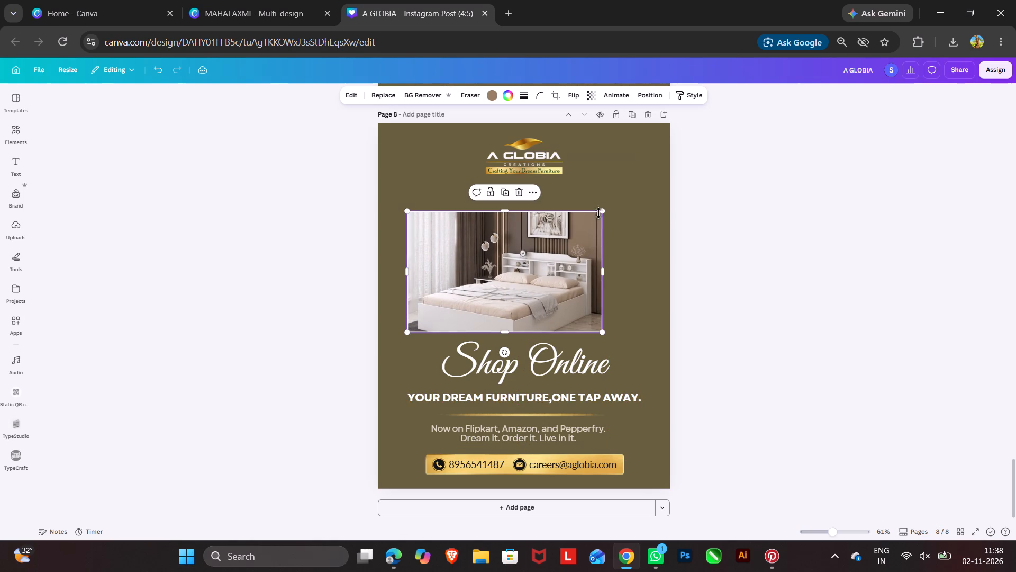
left_click_drag(603, 210, 655, 203)
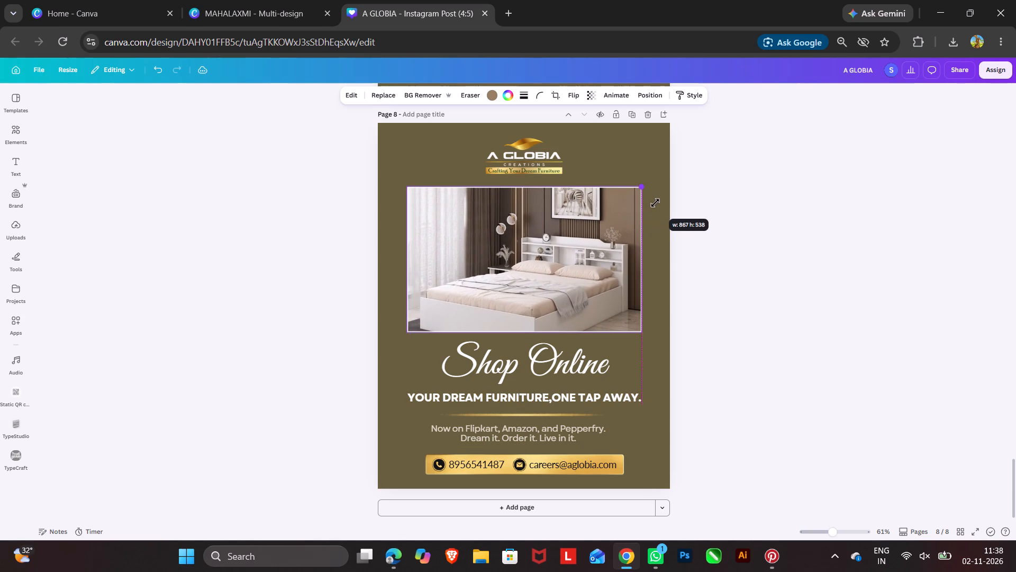
left_click_drag(655, 203, 652, 206)
left_click(785, 254)
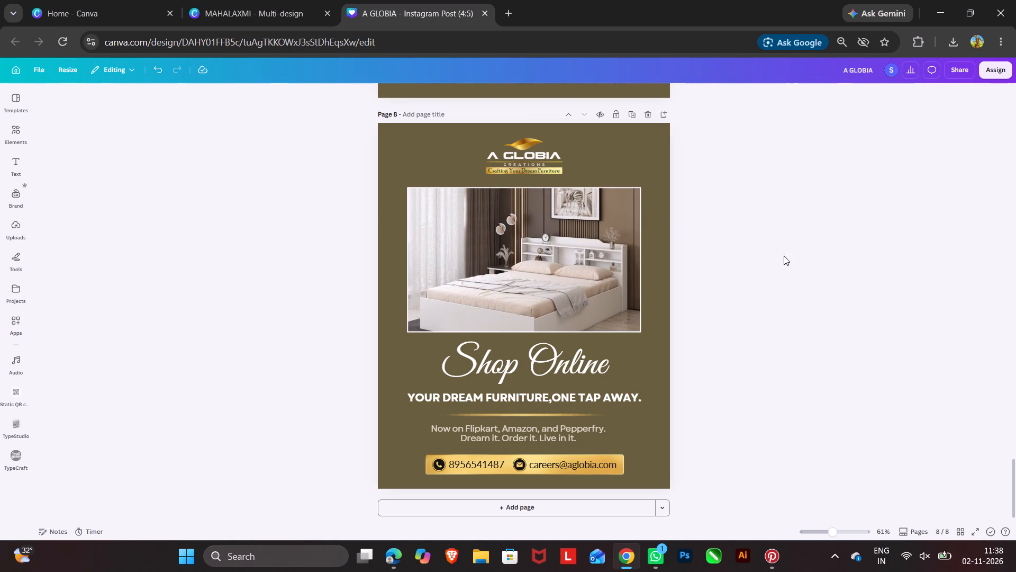
left_click(512, 294)
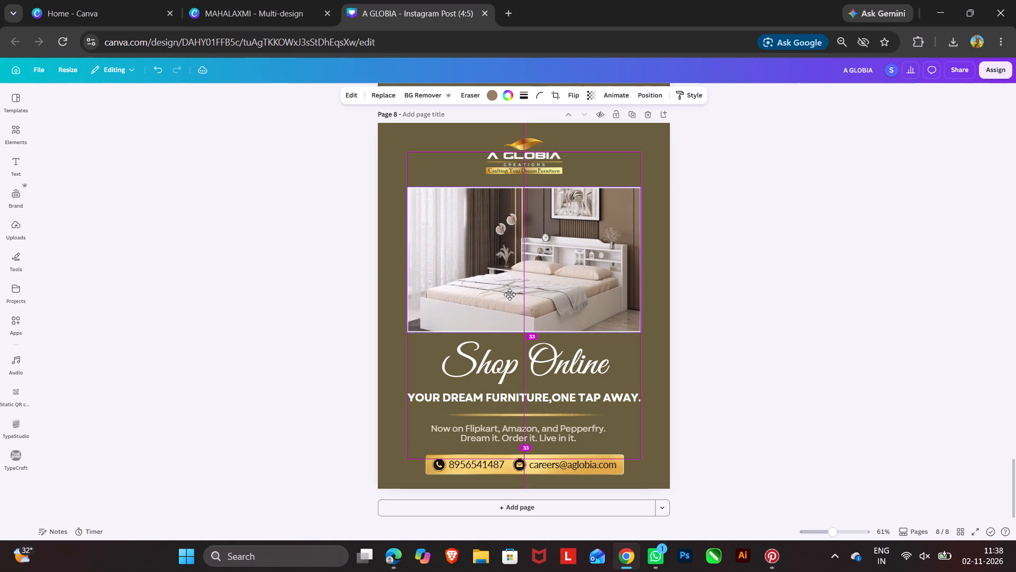
left_click(775, 291)
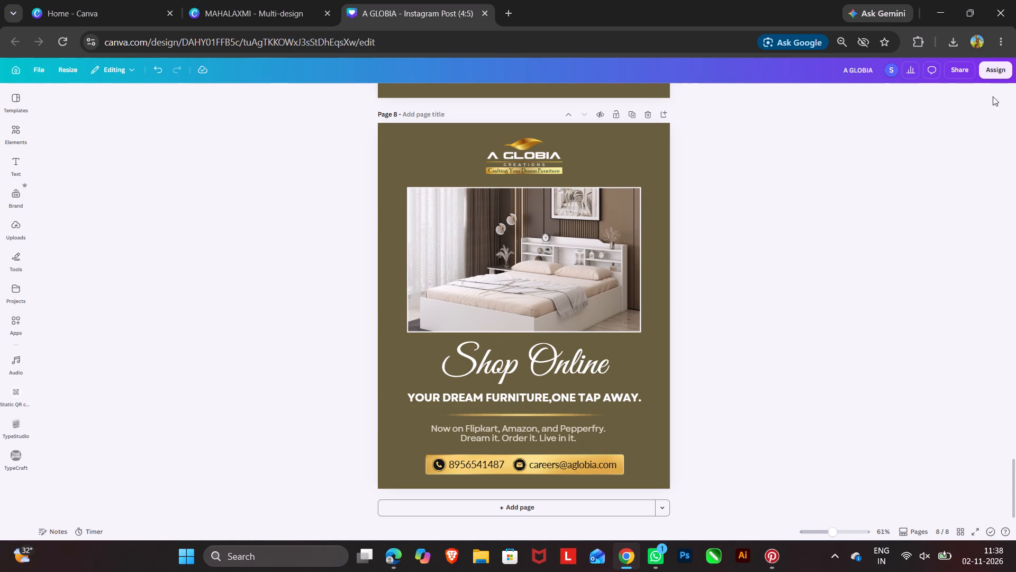
Delete the outdated A GLOBIA (8) PNG from the Downloads folder, then return to the Canva design.
left_click(949, 74)
left_click(762, 167)
left_click(959, 39)
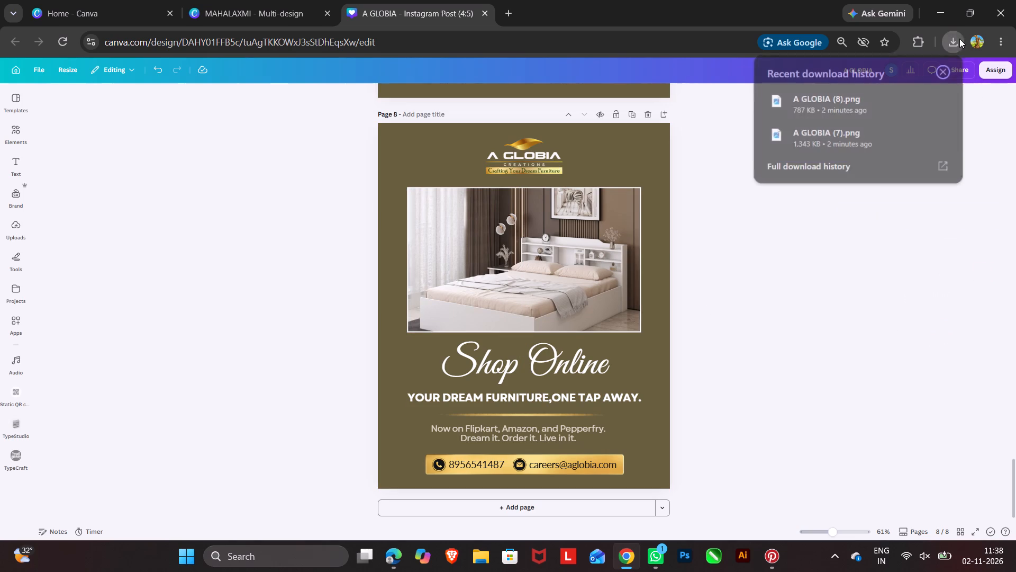
left_click(921, 104)
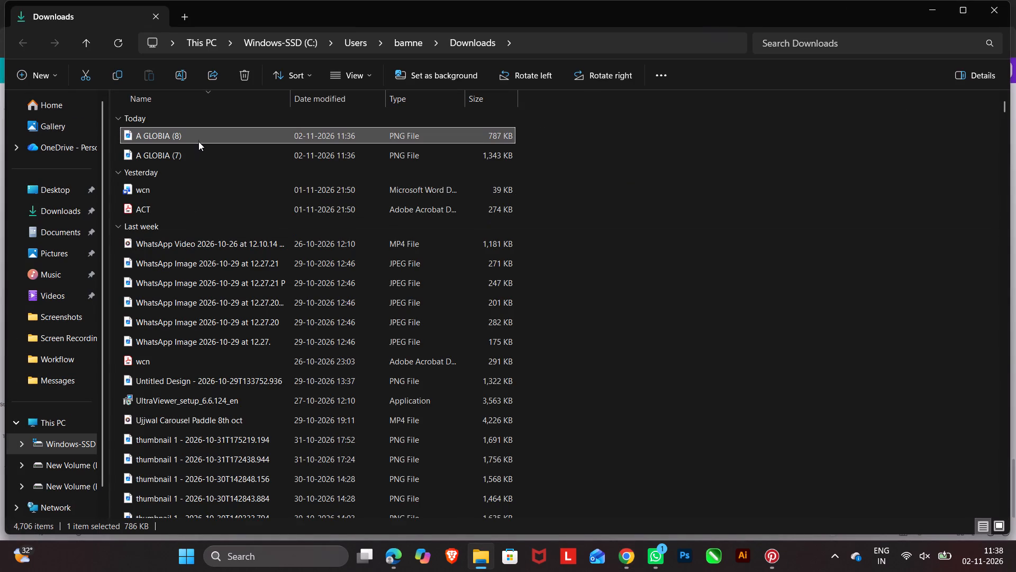
left_click(242, 72)
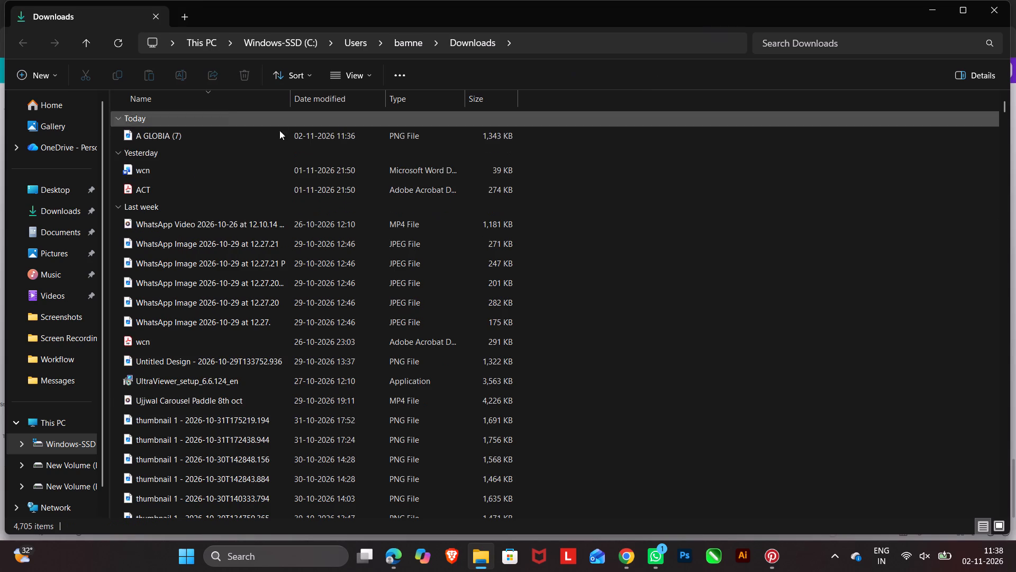
left_click(991, 5)
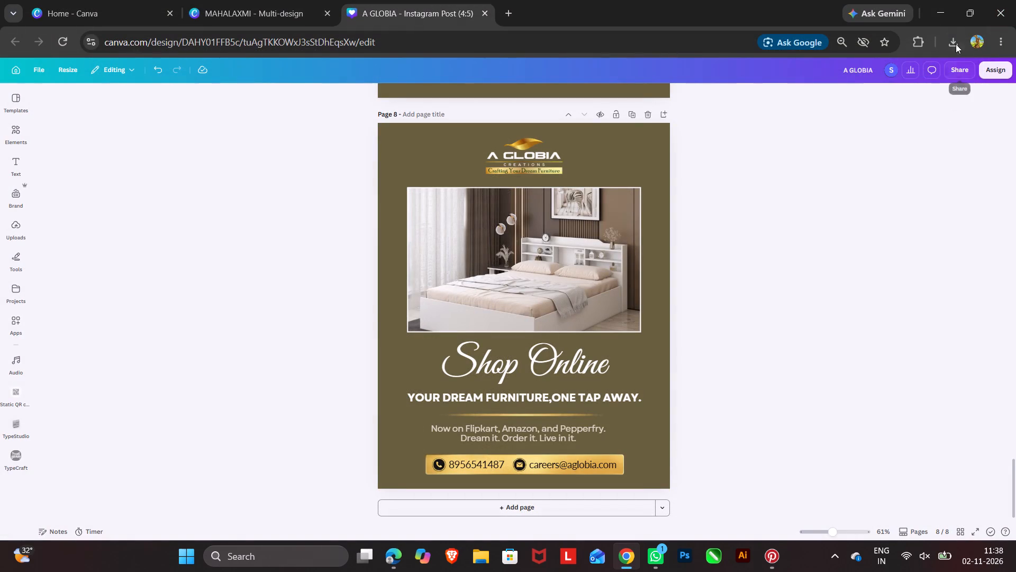
Download only page 8, the revised Shop Online post, as a PNG.
left_click(955, 41)
left_click(983, 146)
left_click(958, 55)
left_click(962, 73)
left_click(849, 265)
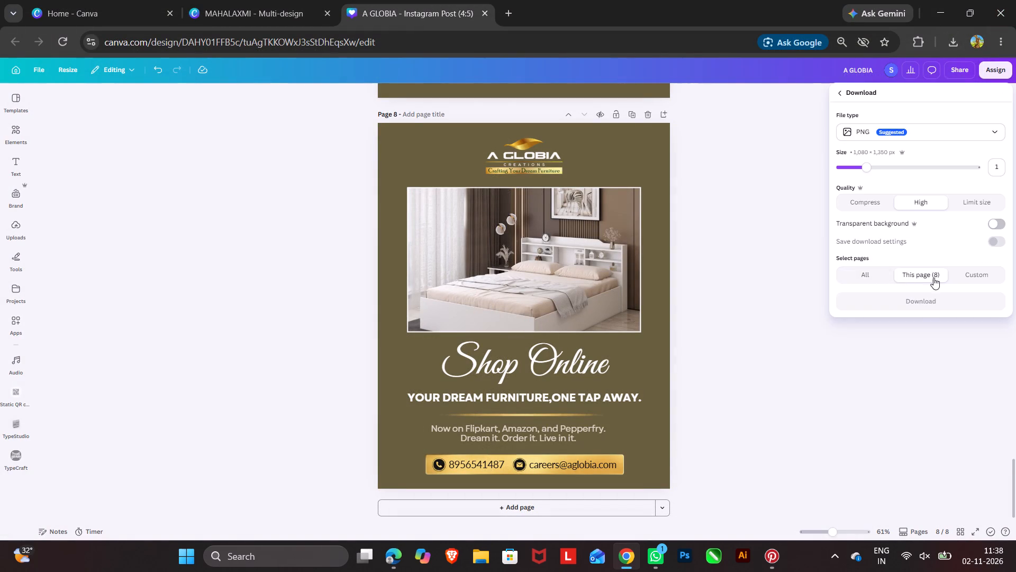
left_click(942, 306)
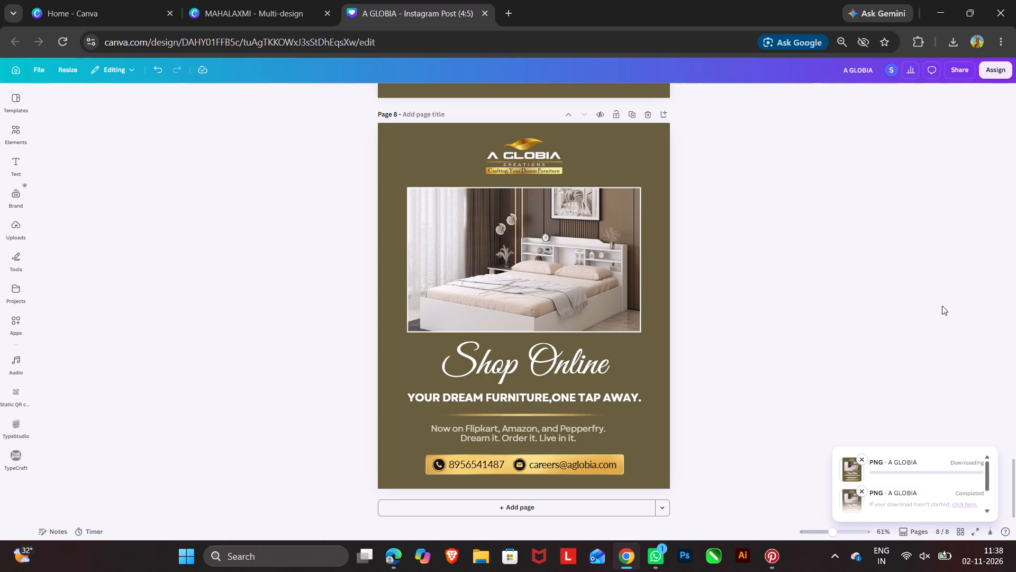
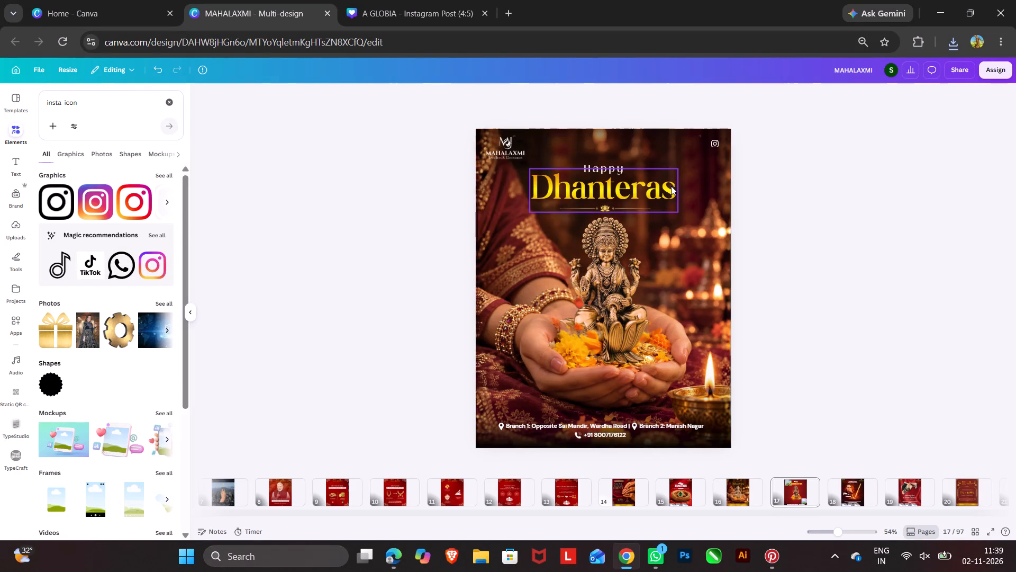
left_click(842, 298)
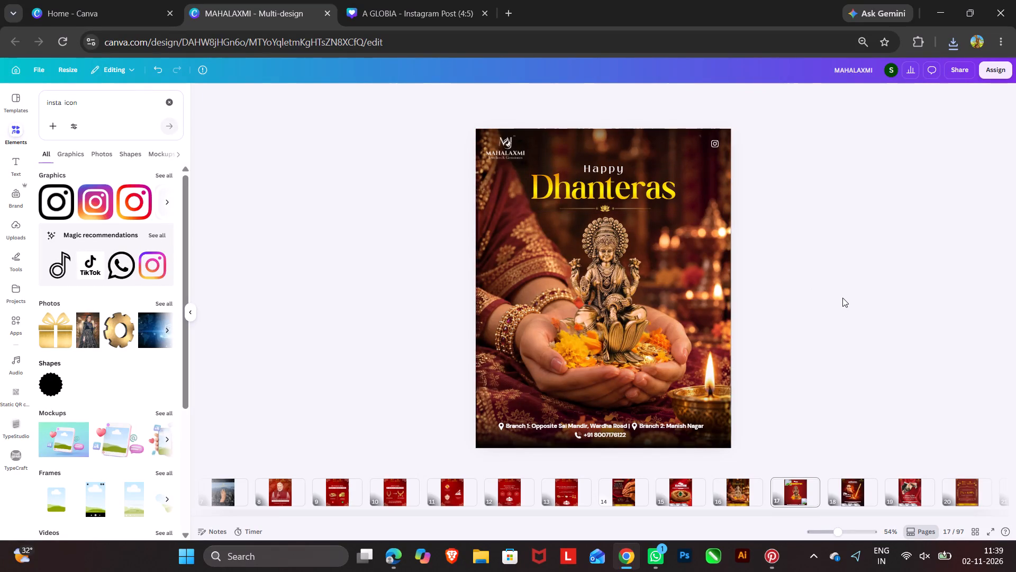
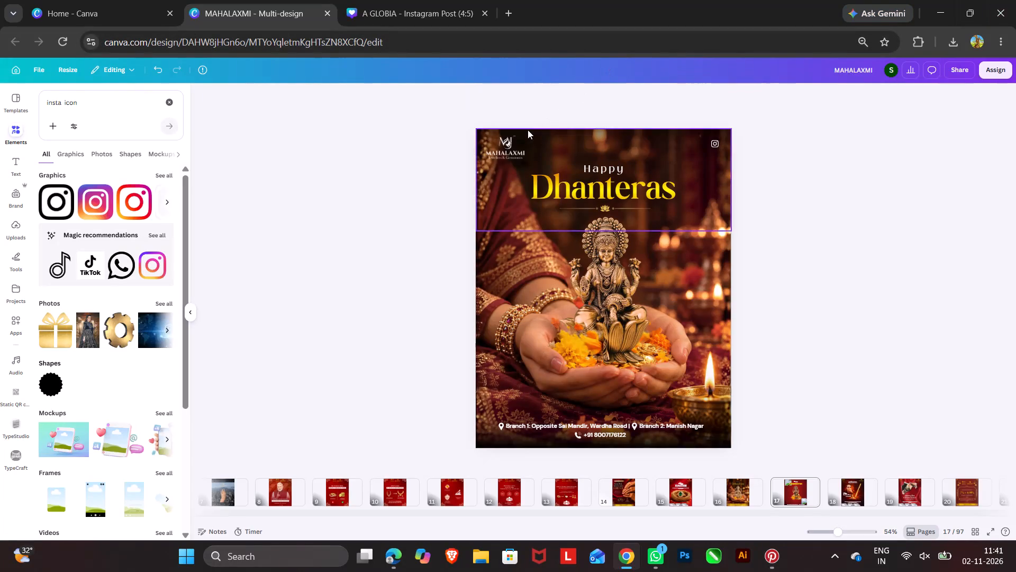
Delete the Instagram icon from the top-right corner of the Happy Dhanteras post.
left_click(509, 141)
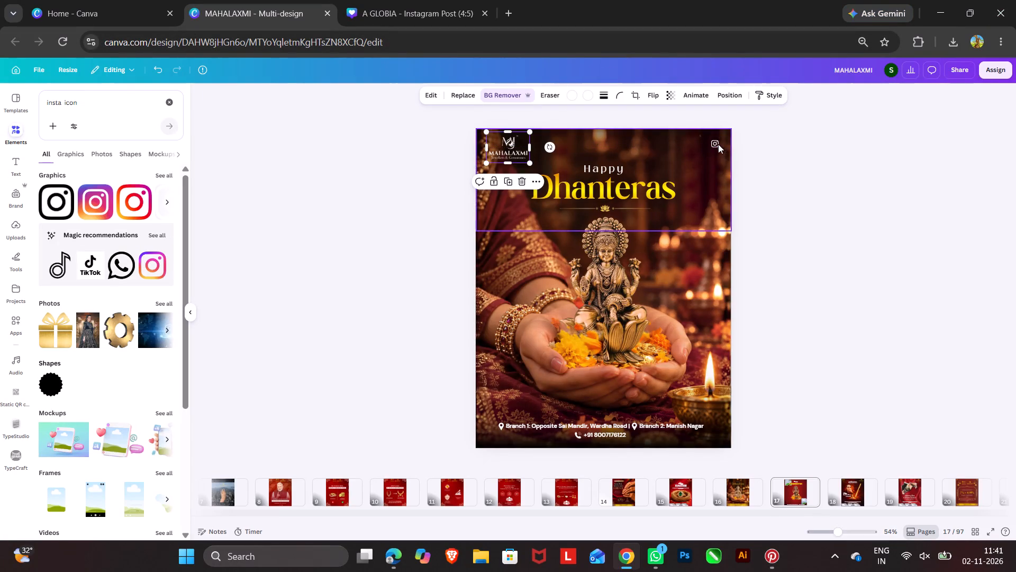
left_click(718, 144)
left_click(727, 128)
Move the MAHALAXMI logo from the post's top-left corner to its top-right corner, keeping it inside the page margin.
left_click(517, 161)
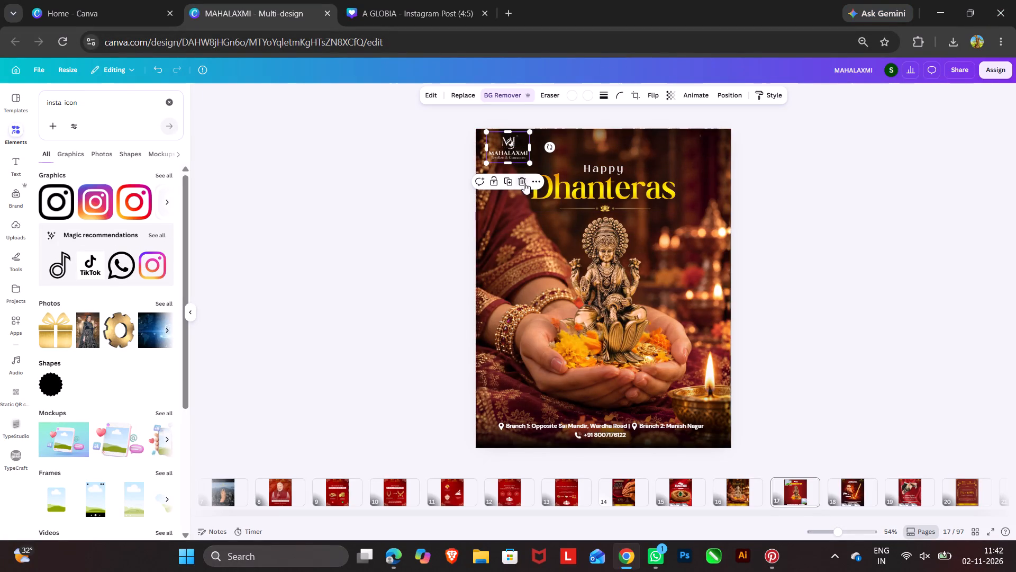
left_click_drag(514, 148, 723, 151)
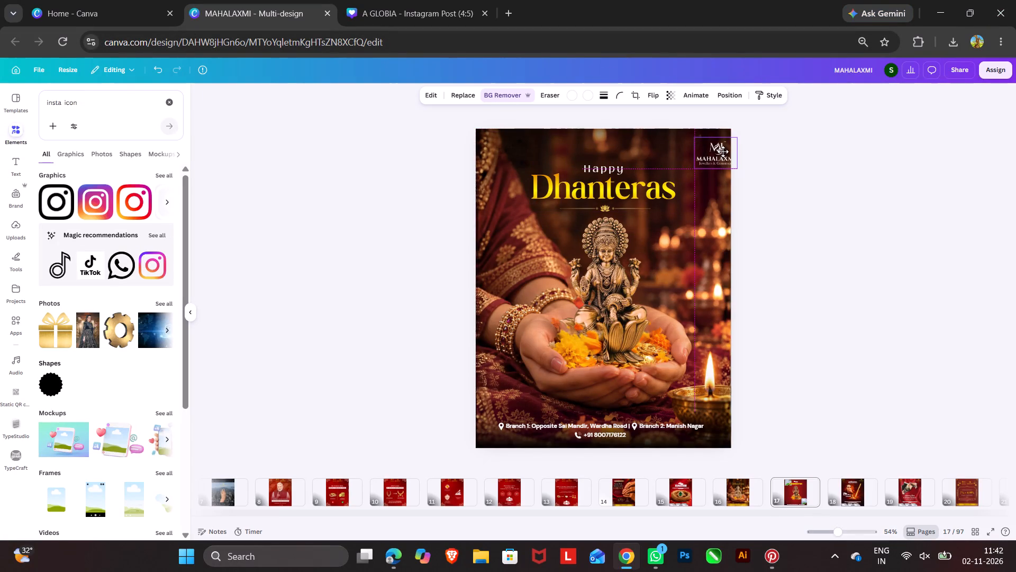
left_click_drag(723, 151, 713, 149)
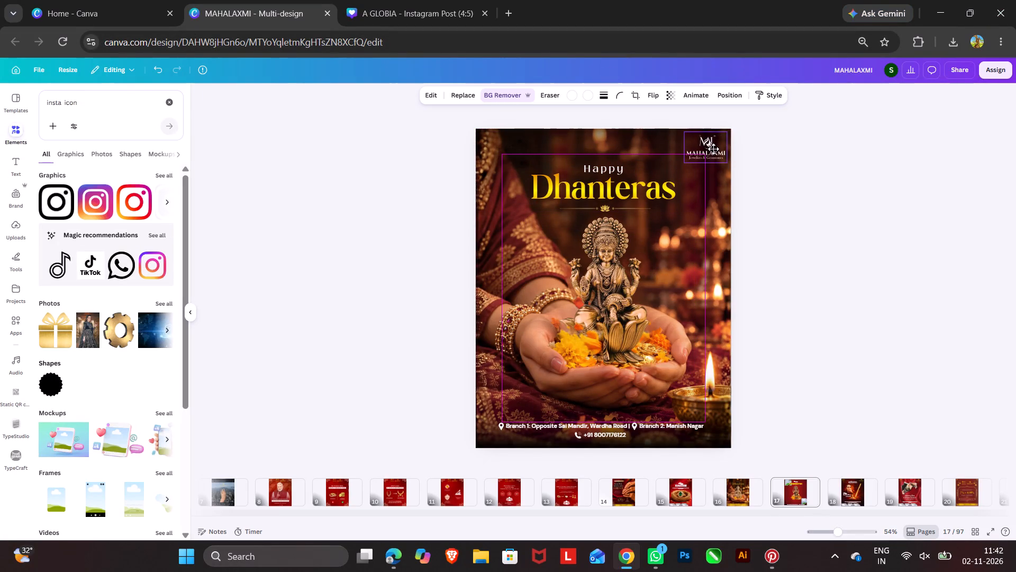
left_click_drag(713, 149, 713, 149)
double_click(770, 153)
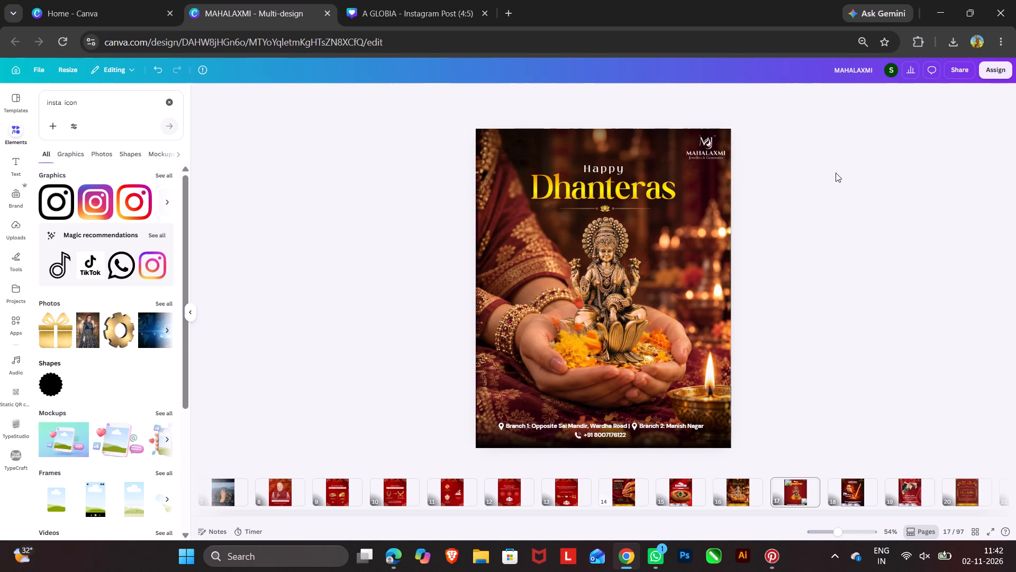
Download only page 17, the Happy Dhanteras post, as a PNG.
left_click(959, 78)
left_click(858, 247)
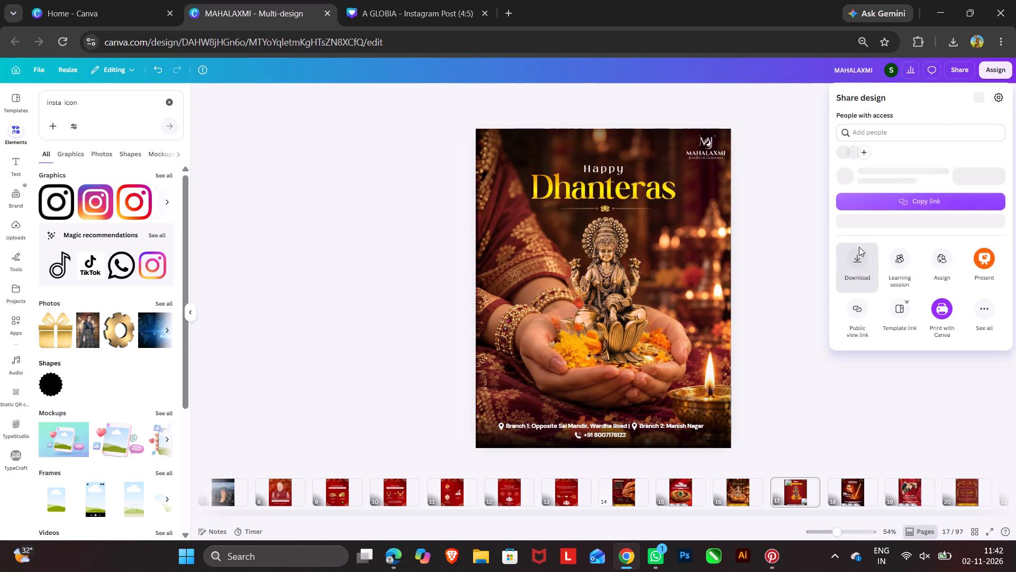
left_click(933, 190)
left_click(974, 135)
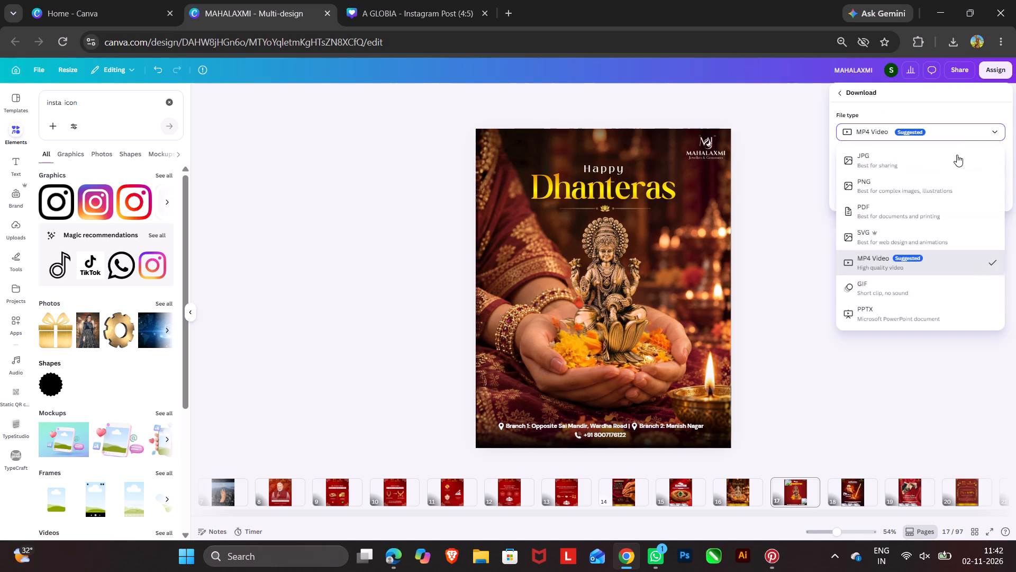
left_click(887, 186)
left_click(945, 135)
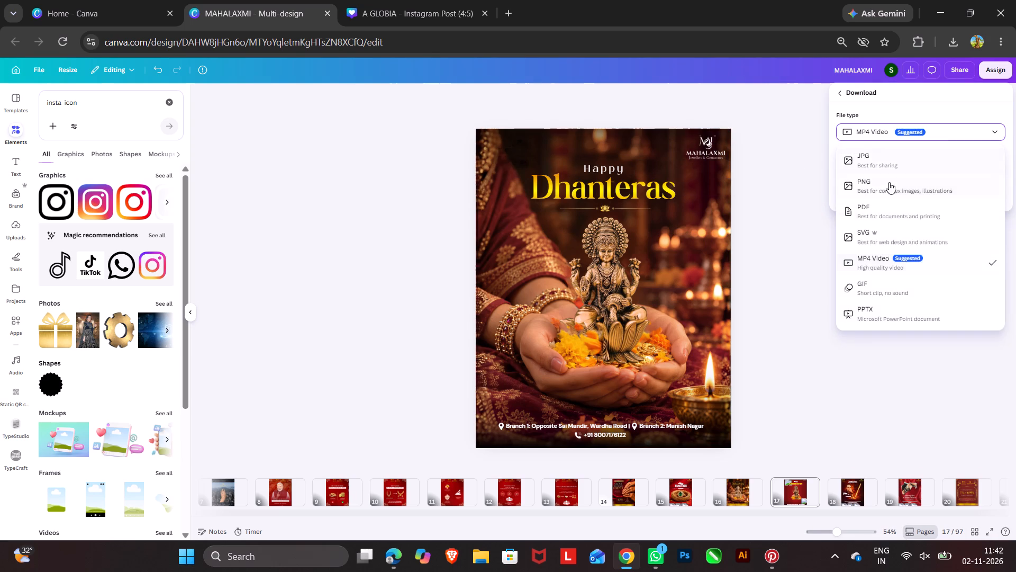
left_click(883, 185)
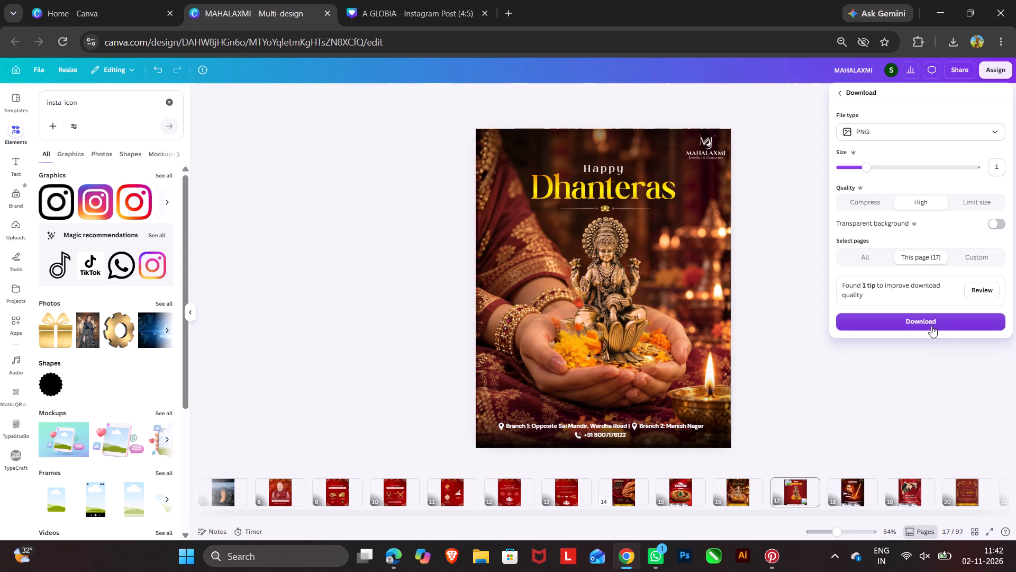